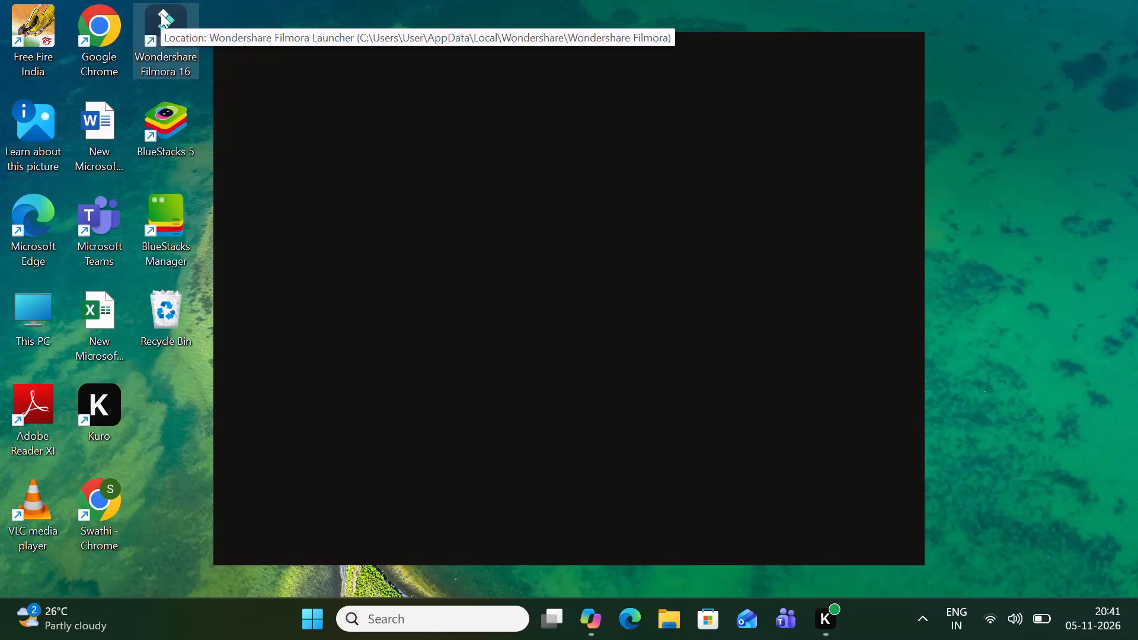
# Launch Wondershare Filmora 16 from the desktop.
pyautogui.click(161, 13)
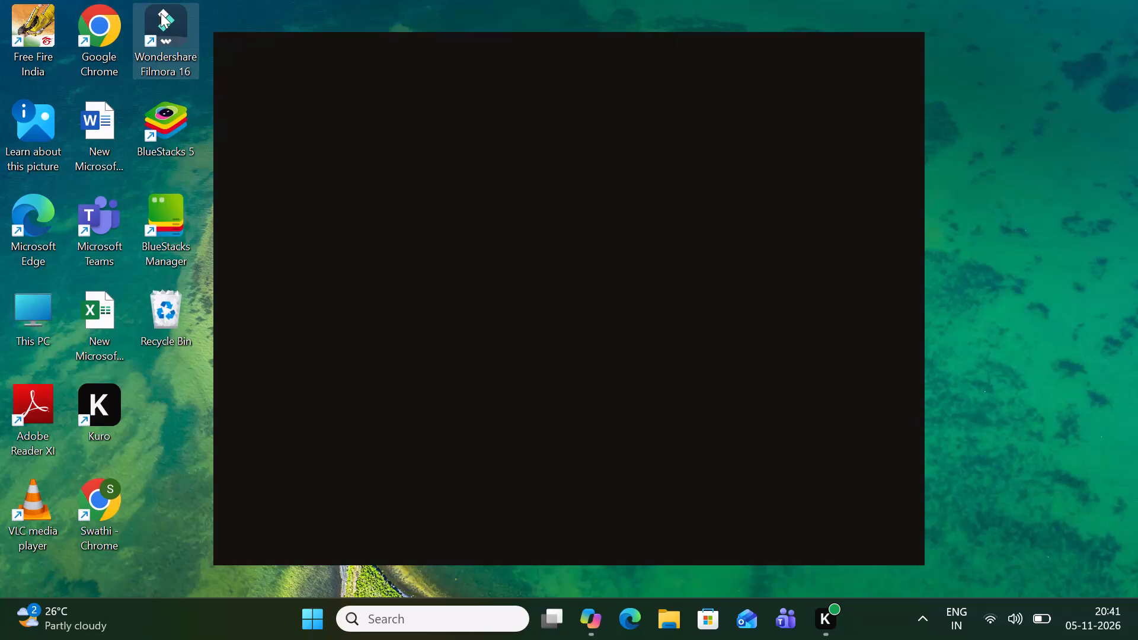
pyautogui.click(161, 13)
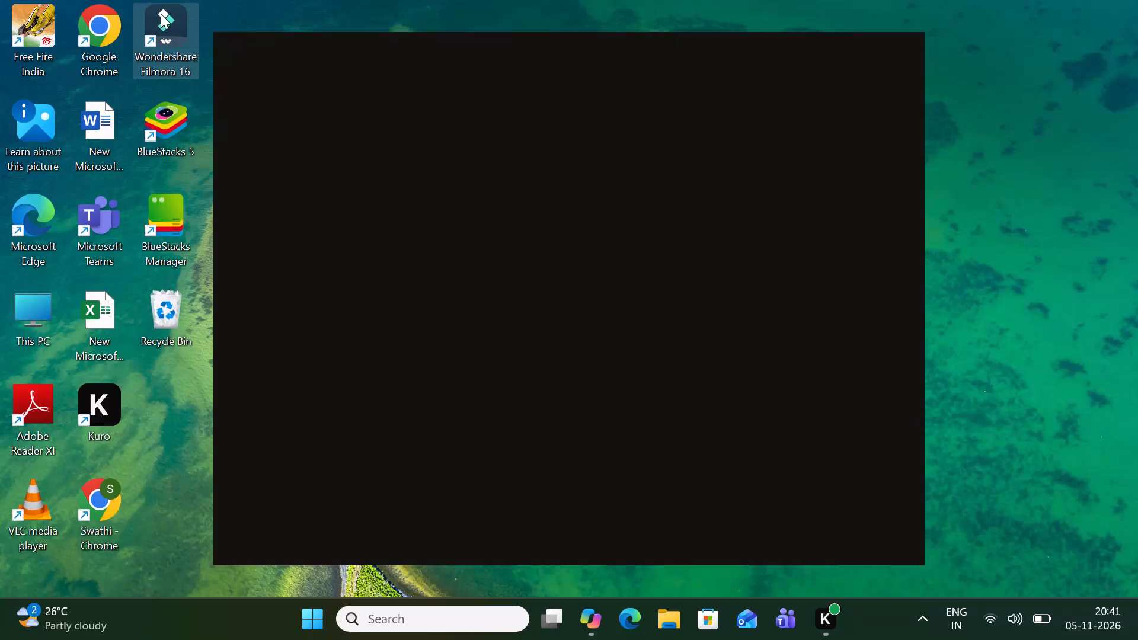
pyautogui.doubleClick(152, 34)
pyautogui.click(154, 37)
pyautogui.click(153, 22)
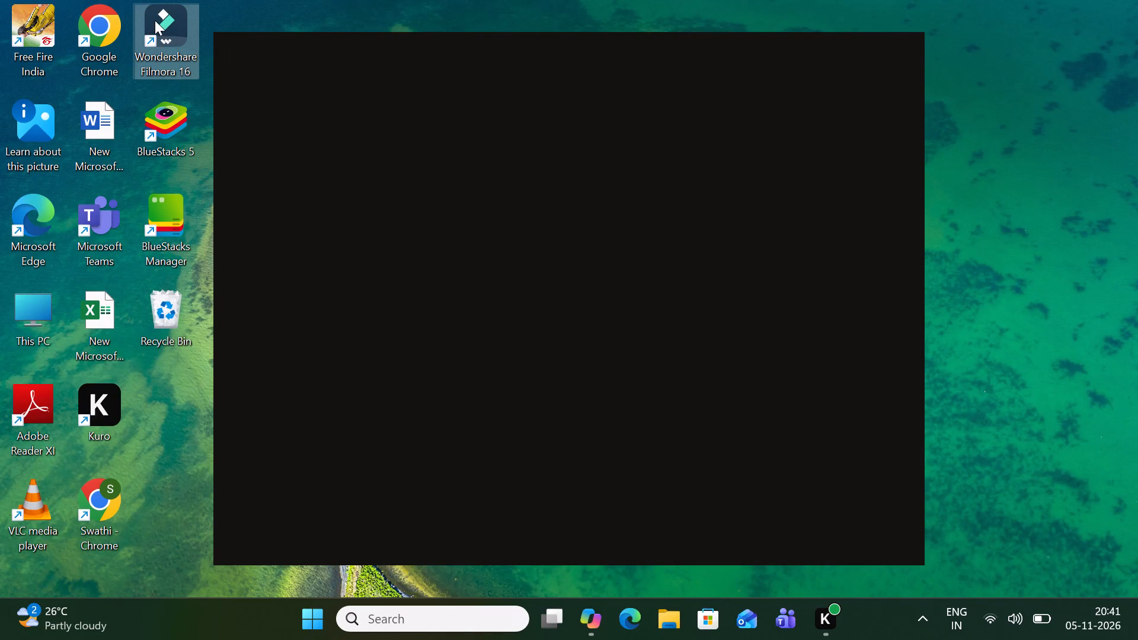
pyautogui.click(157, 21)
pyautogui.click(161, 21)
pyautogui.tripleClick(163, 24)
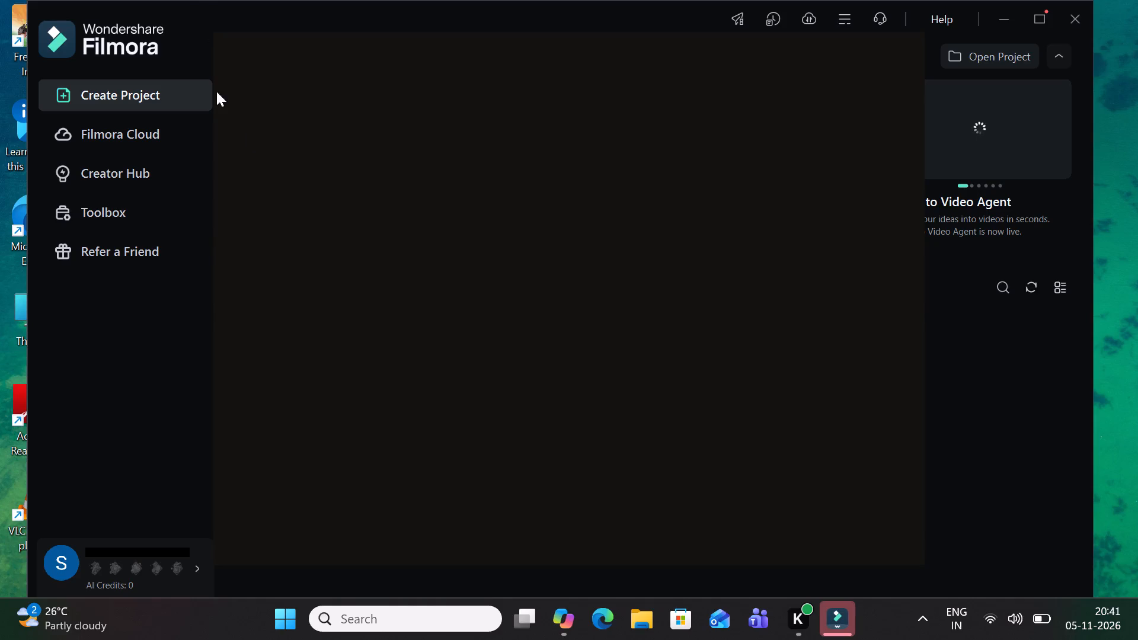
pyautogui.click(1024, 366)
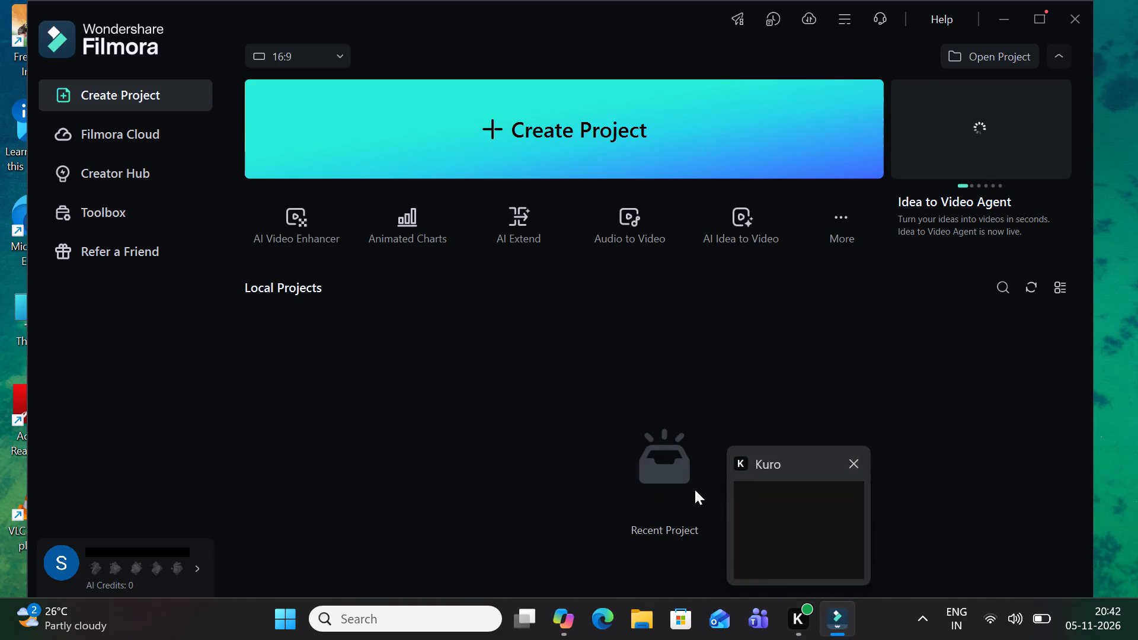
# Create a new 16:9 project.
pyautogui.click(343, 143)
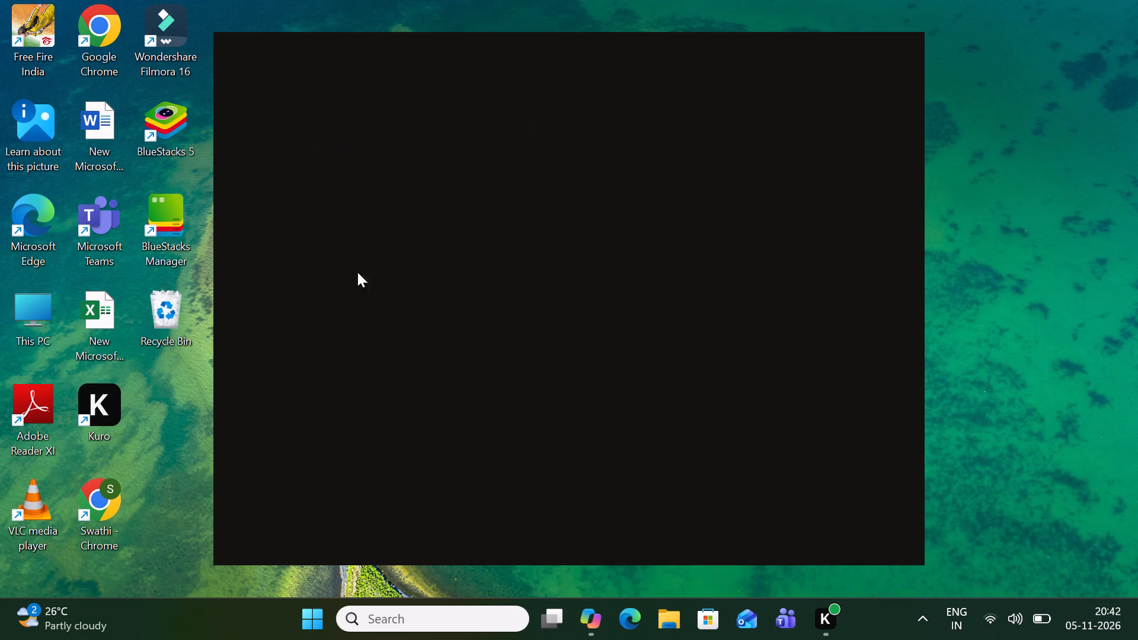
# Import the image "WhatsApp Image 2026-11-05 at 8.00.21 PM" from Downloads and place it on the Video 1 track at about 6 seconds.
pyautogui.moveTo(379, 192); pyautogui.dragTo(392, 203)
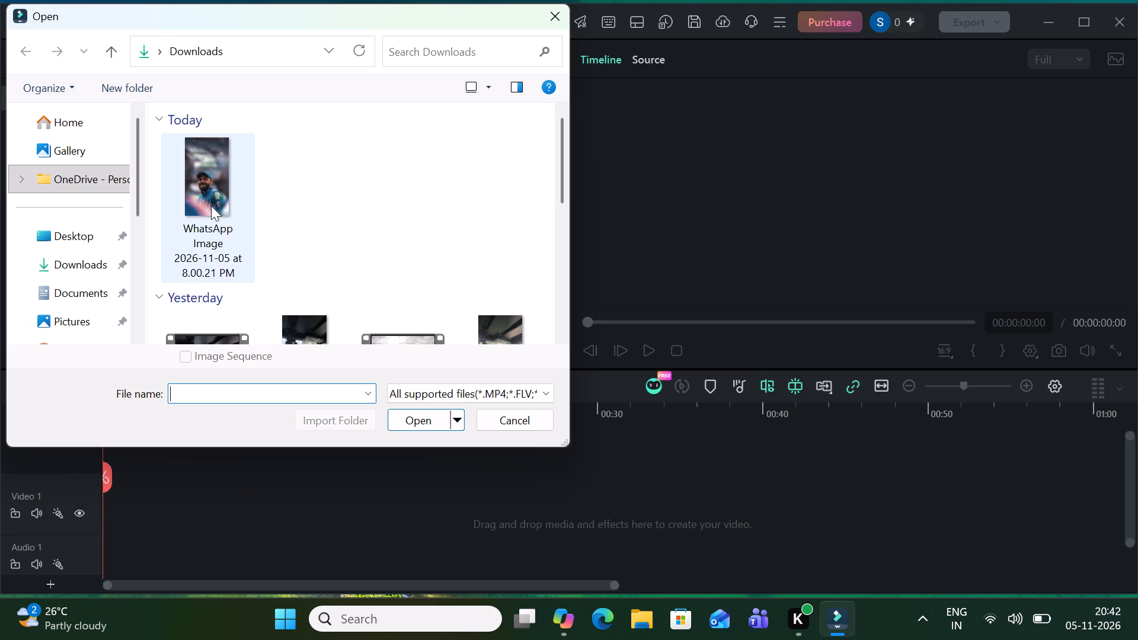
pyautogui.moveTo(210, 205); pyautogui.dragTo(138, 543)
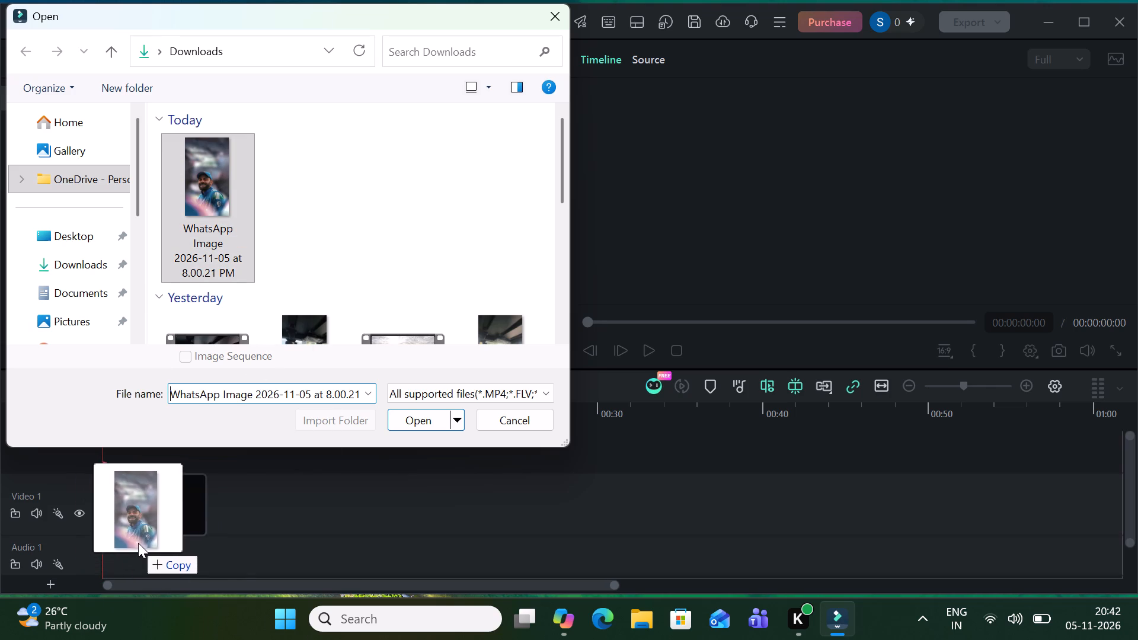
pyautogui.moveTo(138, 543); pyautogui.dragTo(204, 552)
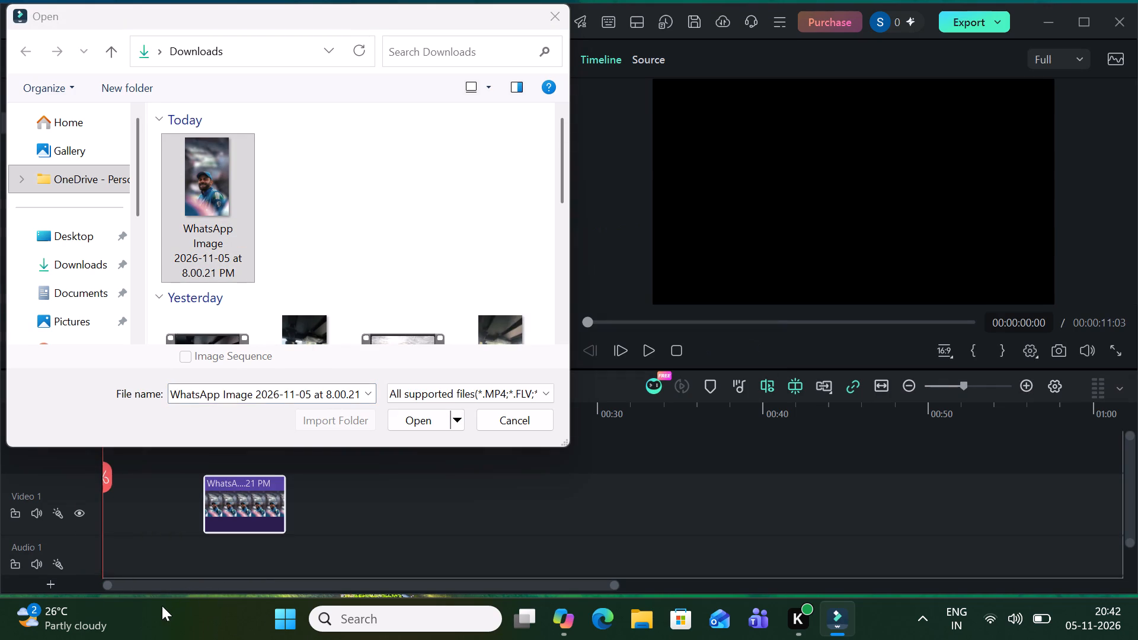
pyautogui.click(130, 549)
pyautogui.scroll(-1, 356, 266)
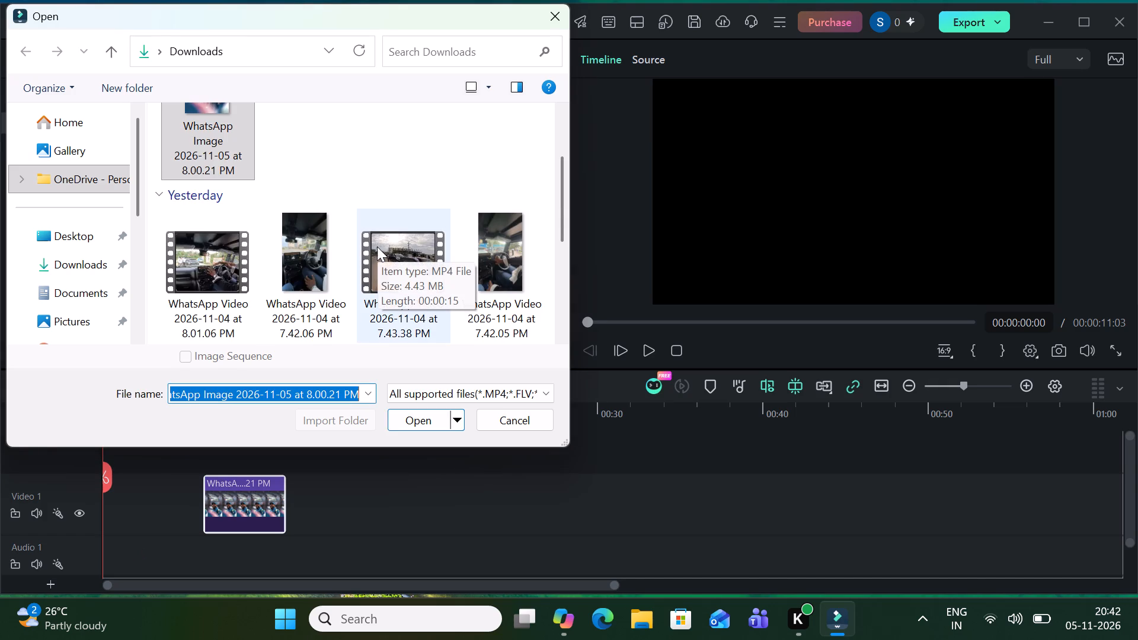
pyautogui.scroll(-1, 411, 324)
pyautogui.scroll(1, 411, 324)
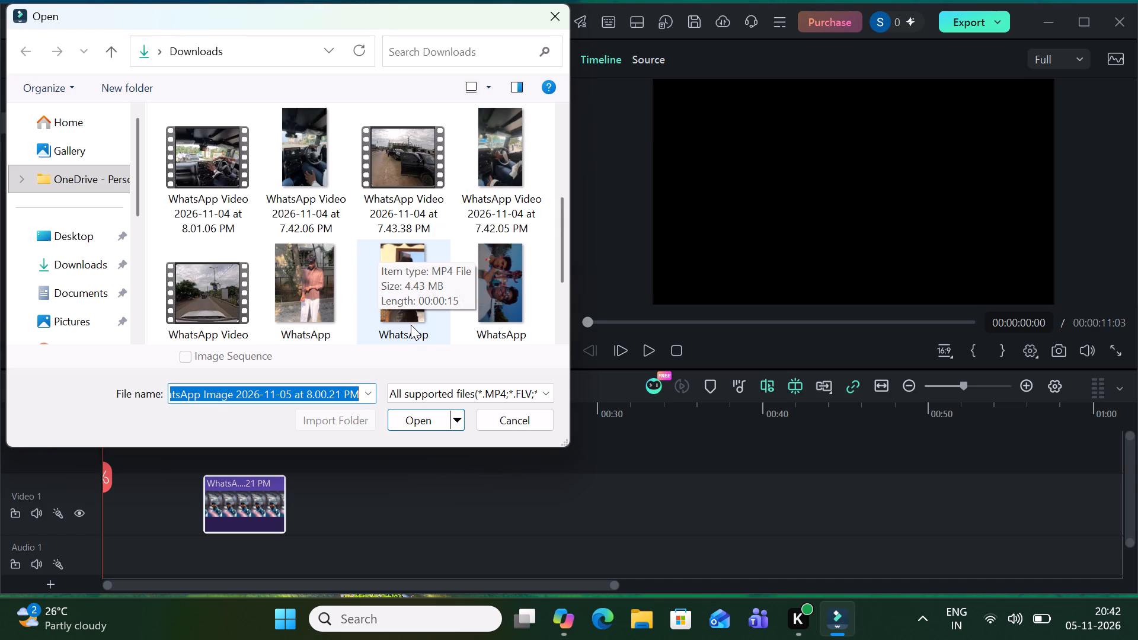
pyautogui.click(543, 18)
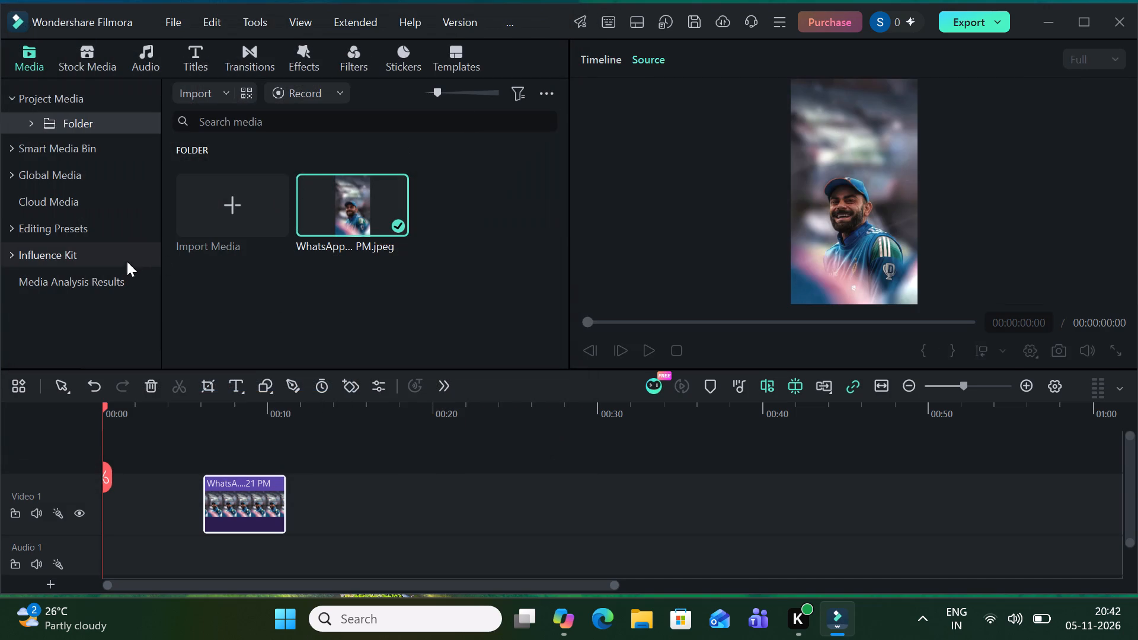
pyautogui.click(197, 300)
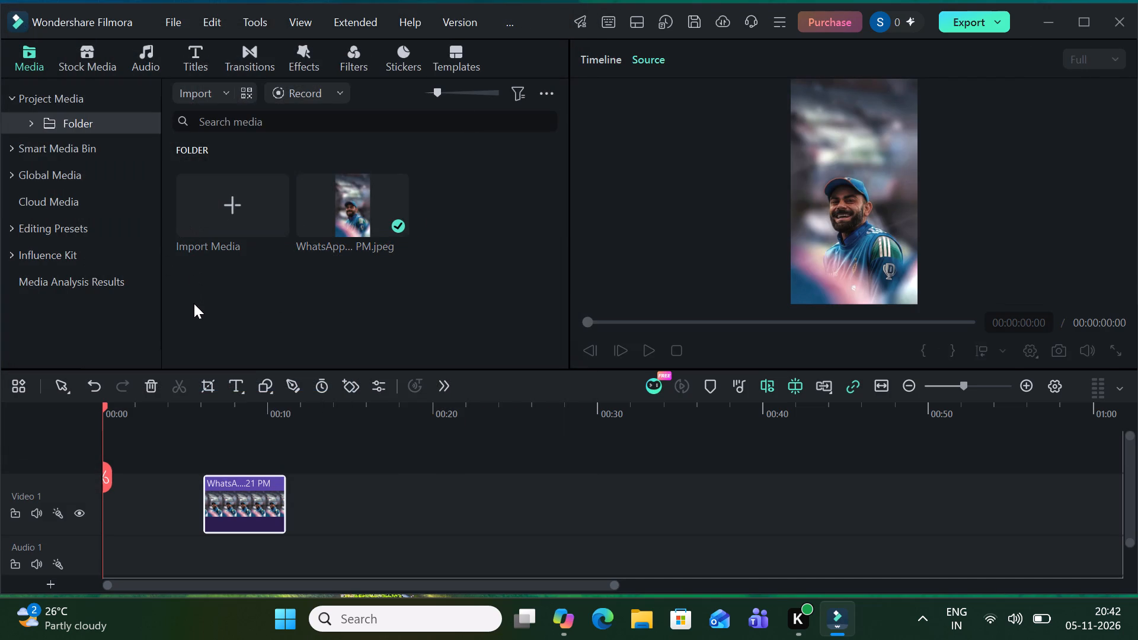
# Add a Quick 3D Text title at the start of the Video 1 track, before the image clip.
pyautogui.click(229, 382)
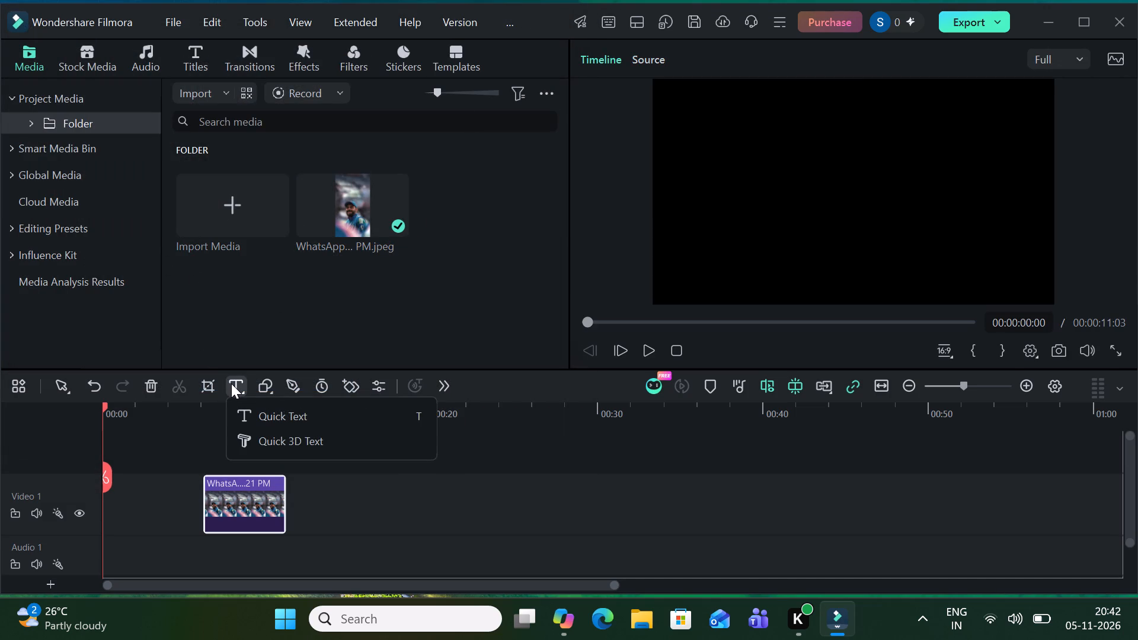
pyautogui.click(266, 439)
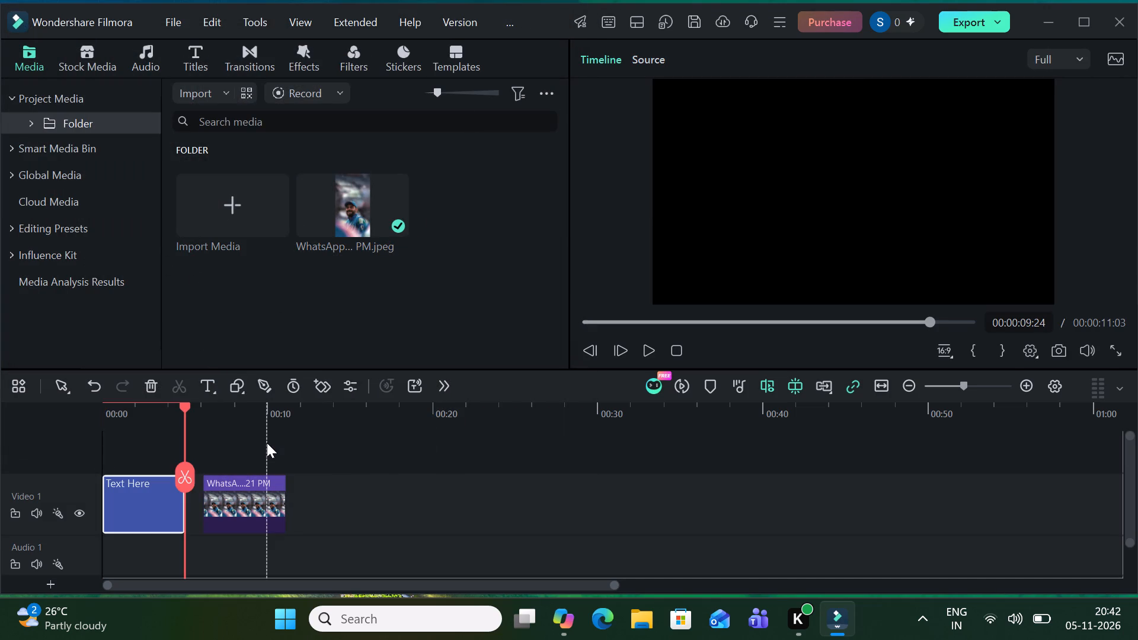
# Open the 3D "Text Here" title clip on the Video 1 track for text editing.
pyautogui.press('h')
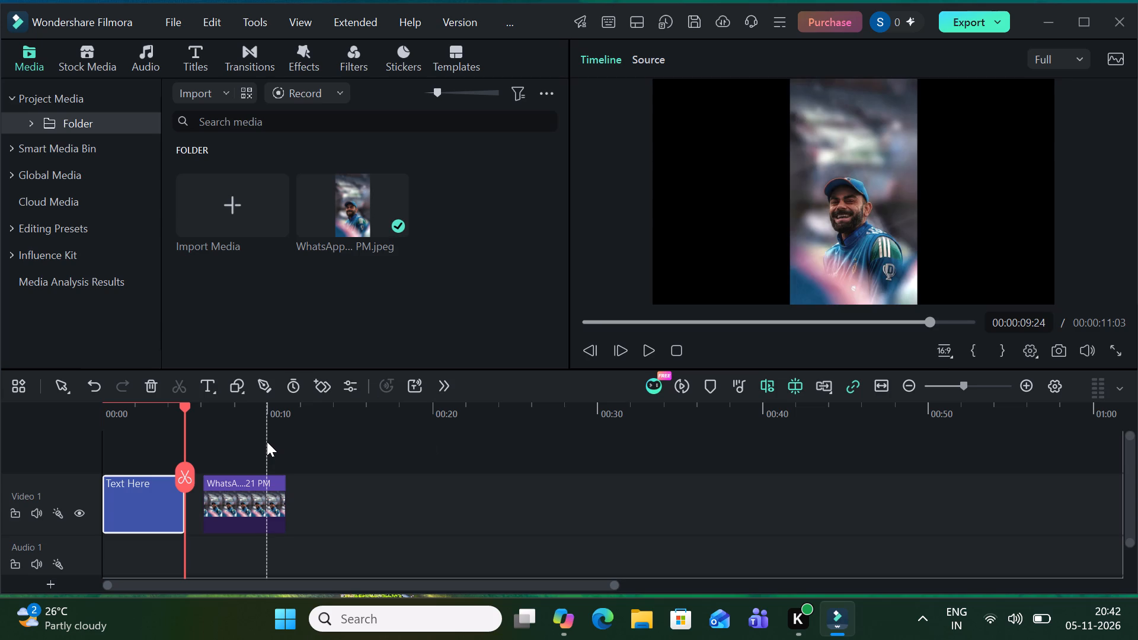
pyautogui.click(143, 497)
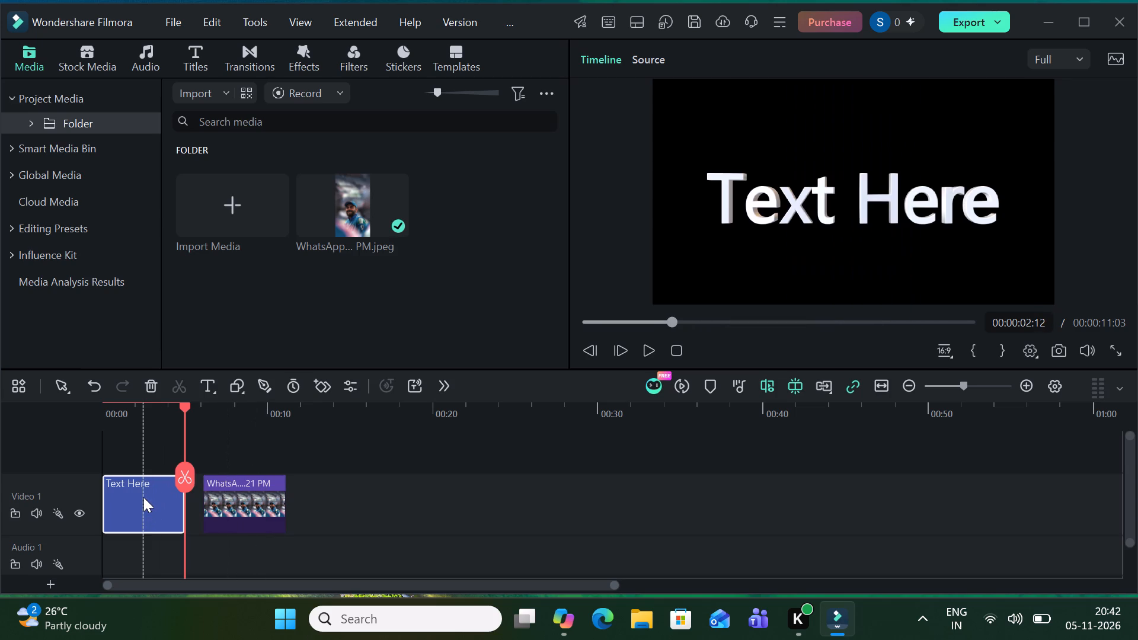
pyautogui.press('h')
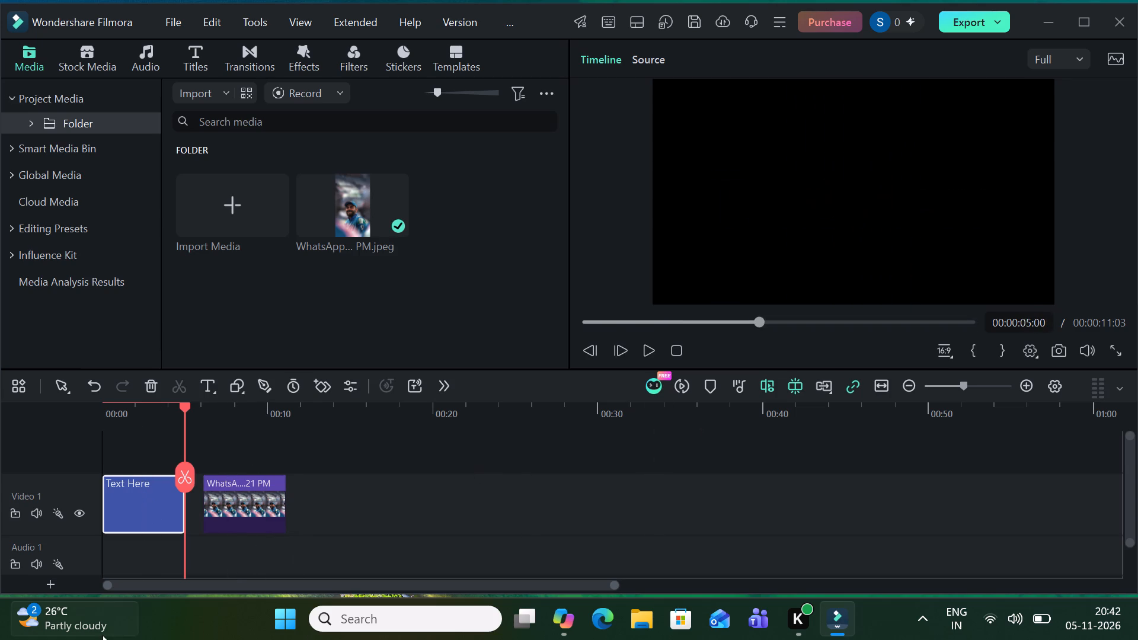
pyautogui.click(122, 519)
pyautogui.doubleClick(122, 519)
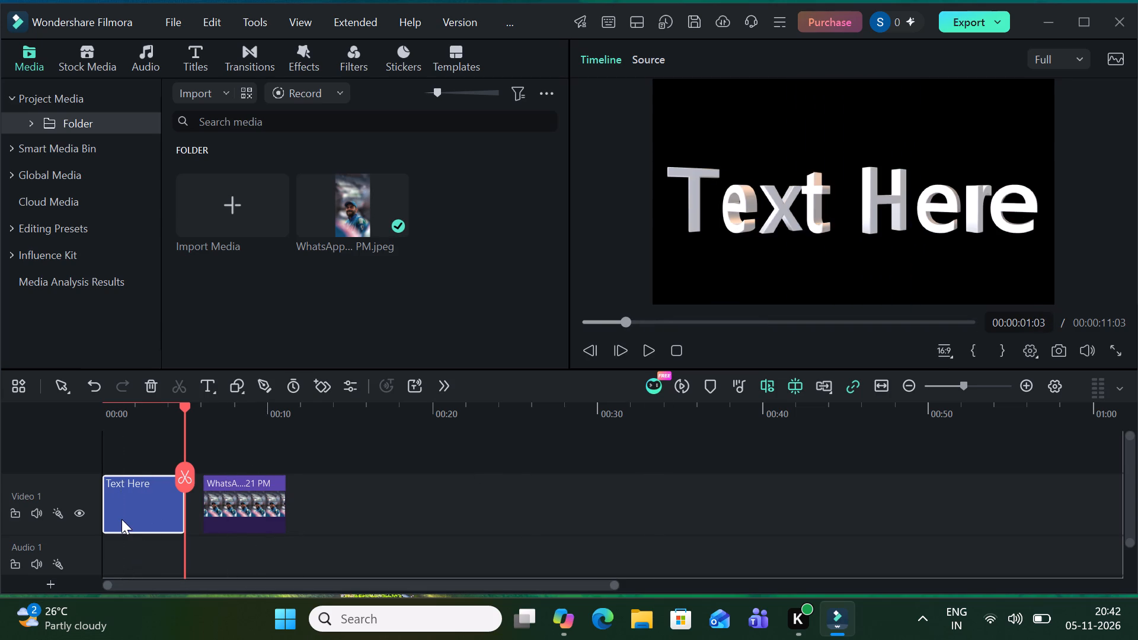
pyautogui.doubleClick(122, 505)
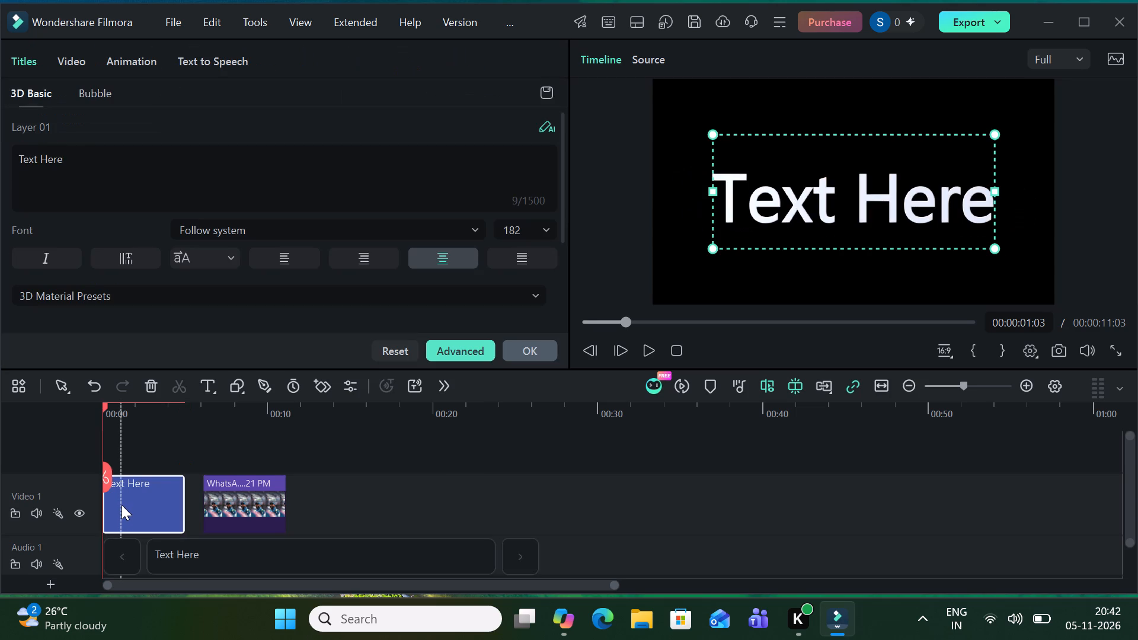
# Enter "happy birthday virat" on its own line above the placeholder text in the first title clip.
pyautogui.press('h')
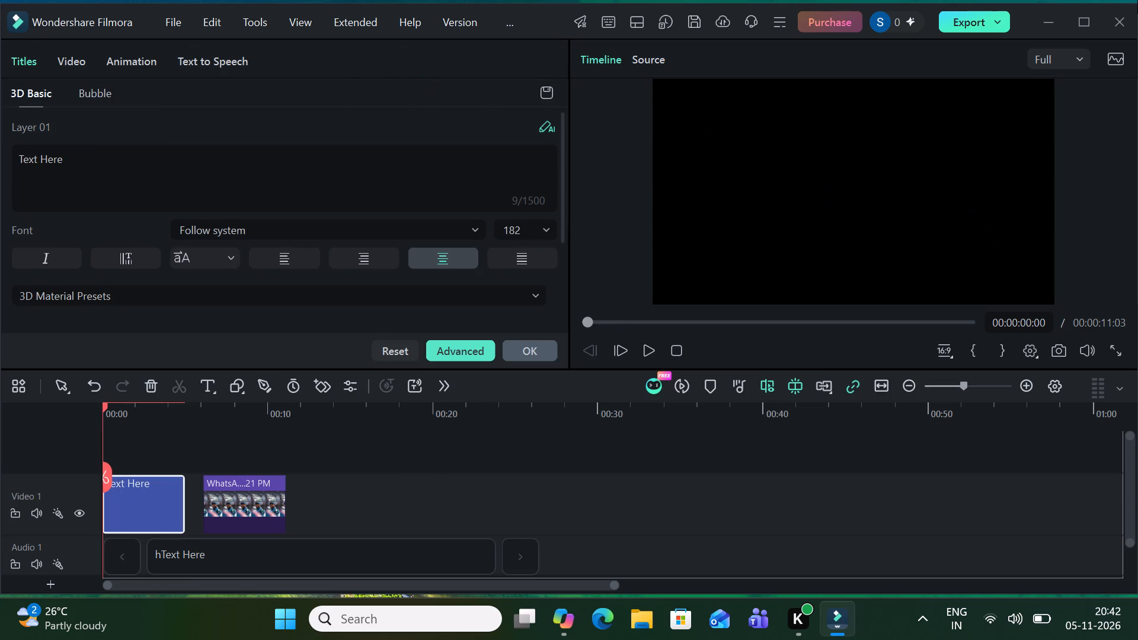
pyautogui.write('aop')
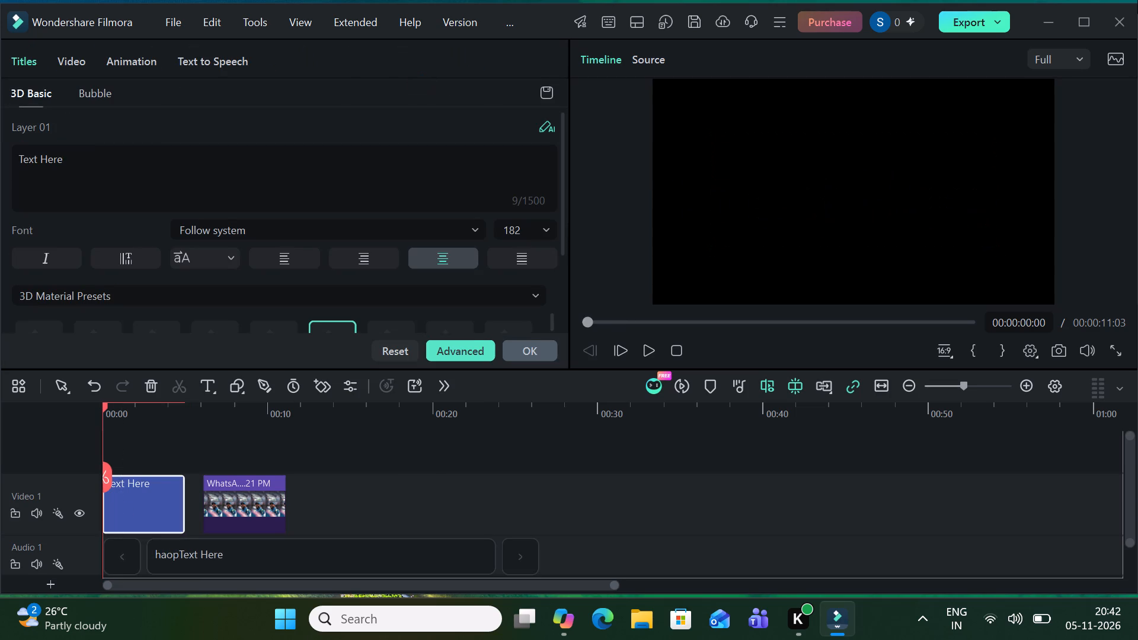
pyautogui.press('BackSpace')
pyautogui.press('BackSpace')
pyautogui.press('p')
pyautogui.press('p')
pyautogui.press('y')
pyautogui.press('space')
pyautogui.write('bi')
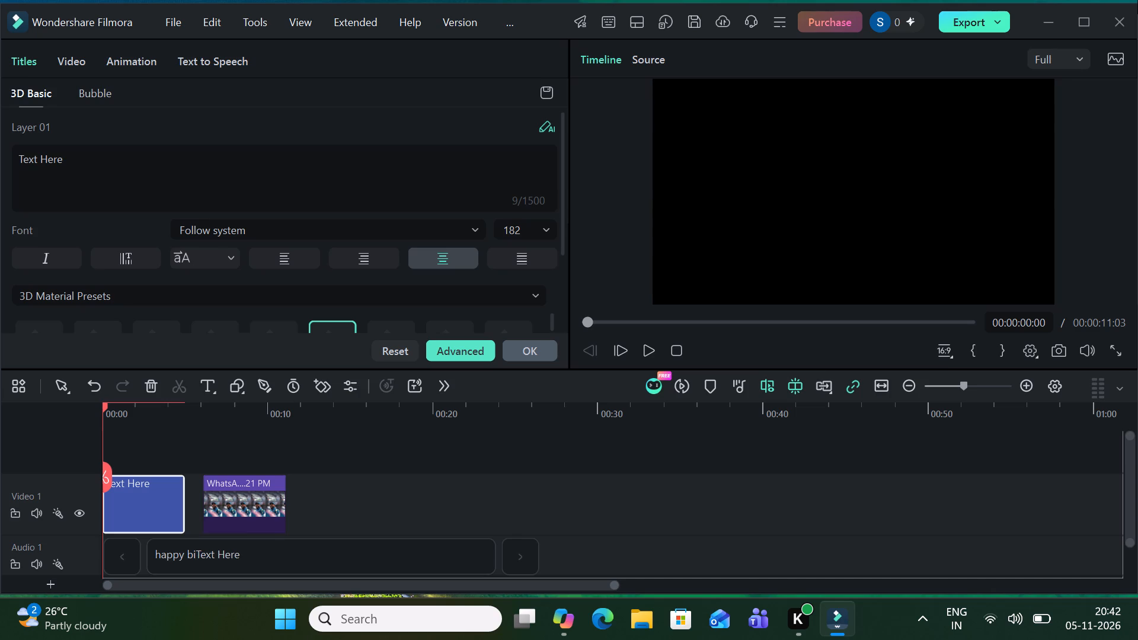
pyautogui.press('r')
pyautogui.press('t')
pyautogui.write('hd')
pyautogui.write('ay')
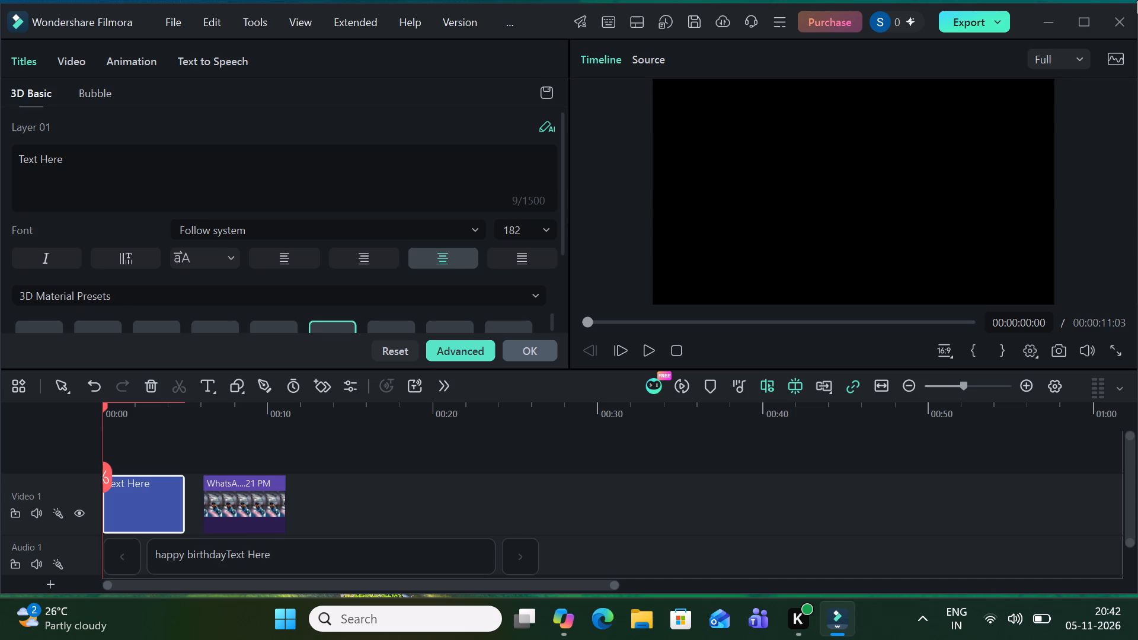
pyautogui.press('space')
pyautogui.write('vi')
pyautogui.press('r')
pyautogui.press('a')
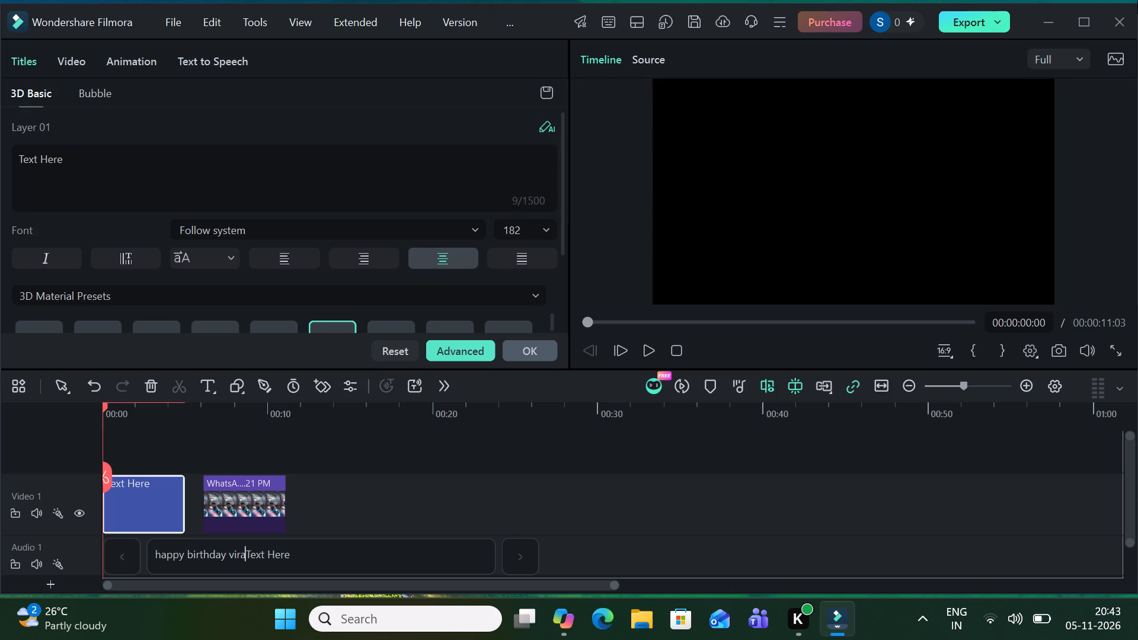
pyautogui.press('BackSpace')
pyautogui.write('at')
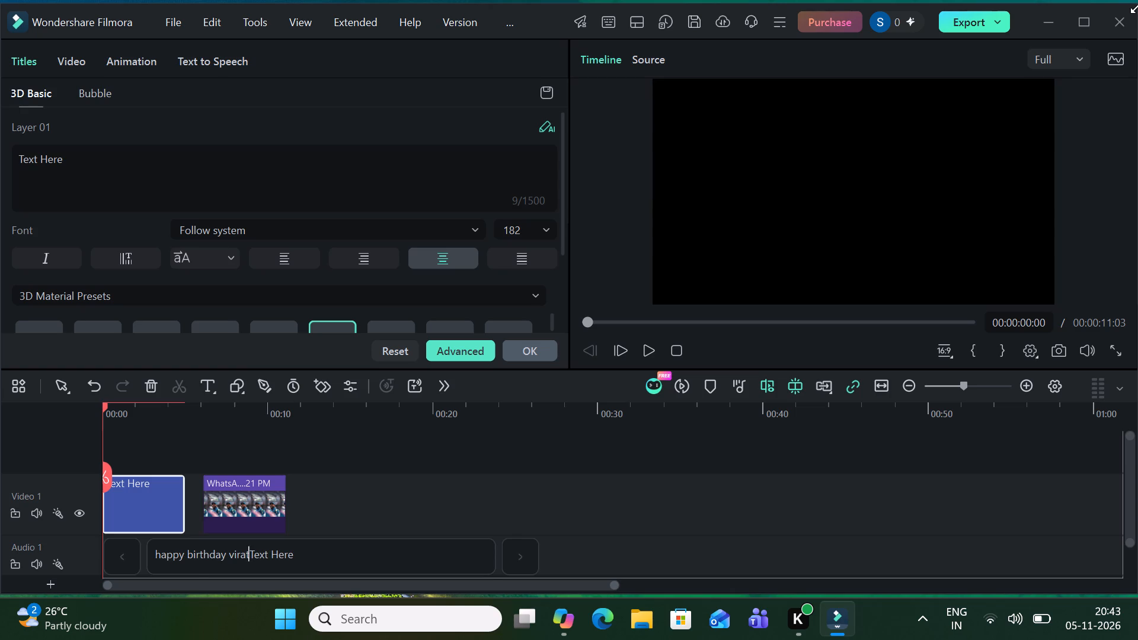
pyautogui.press('Return')
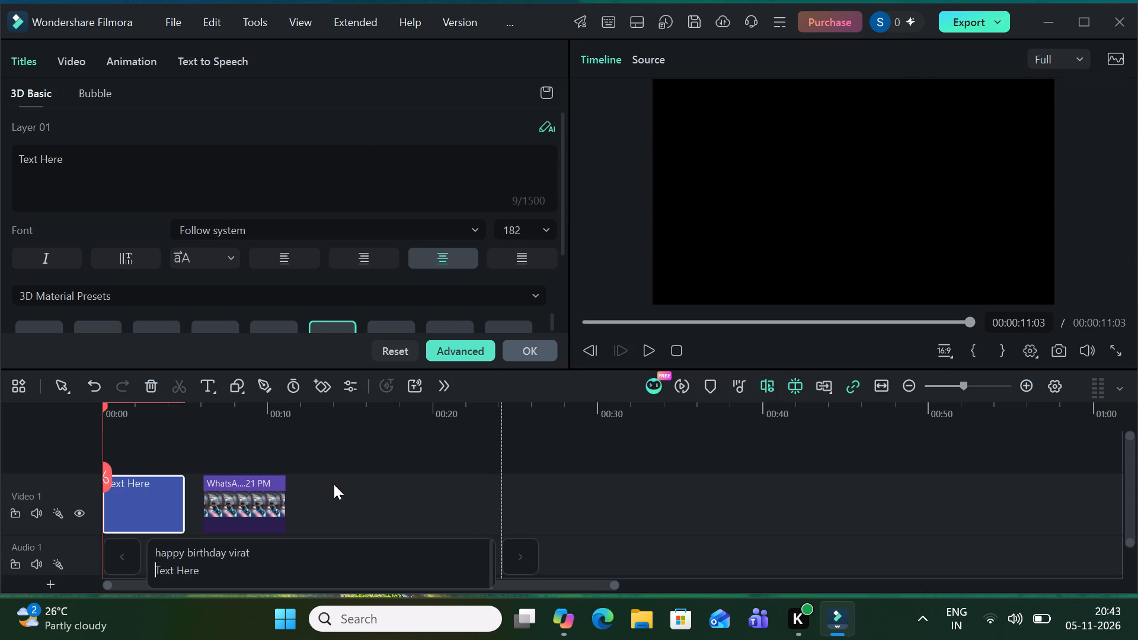
pyautogui.click(299, 446)
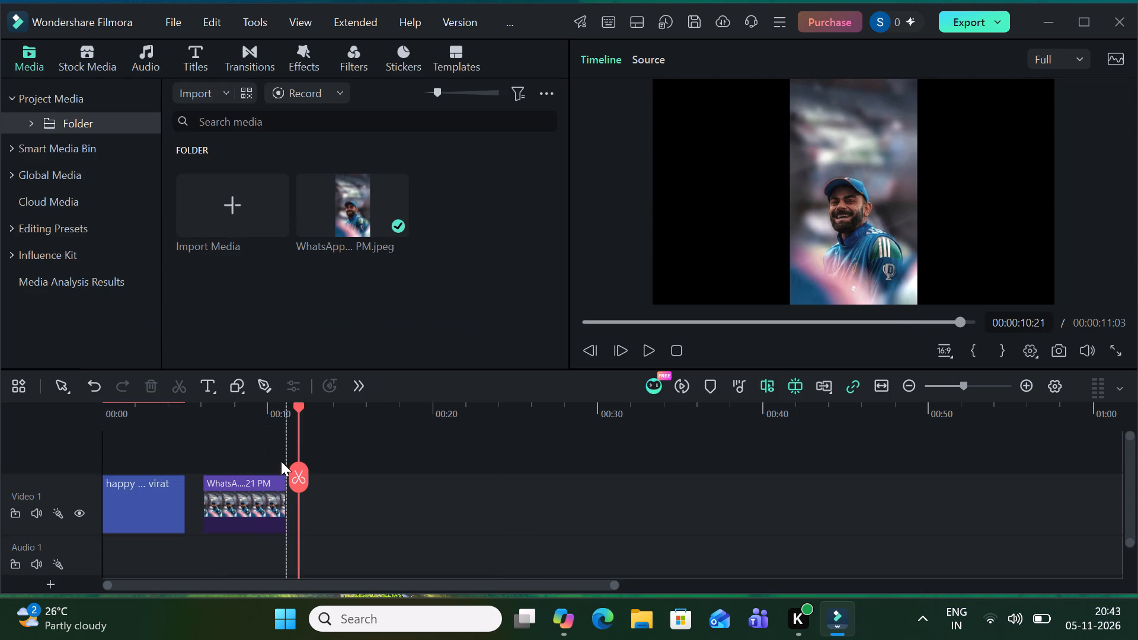
# Play the timeline from the beginning to check the title text and the photo clip.
pyautogui.moveTo(291, 466); pyautogui.dragTo(0, 471)
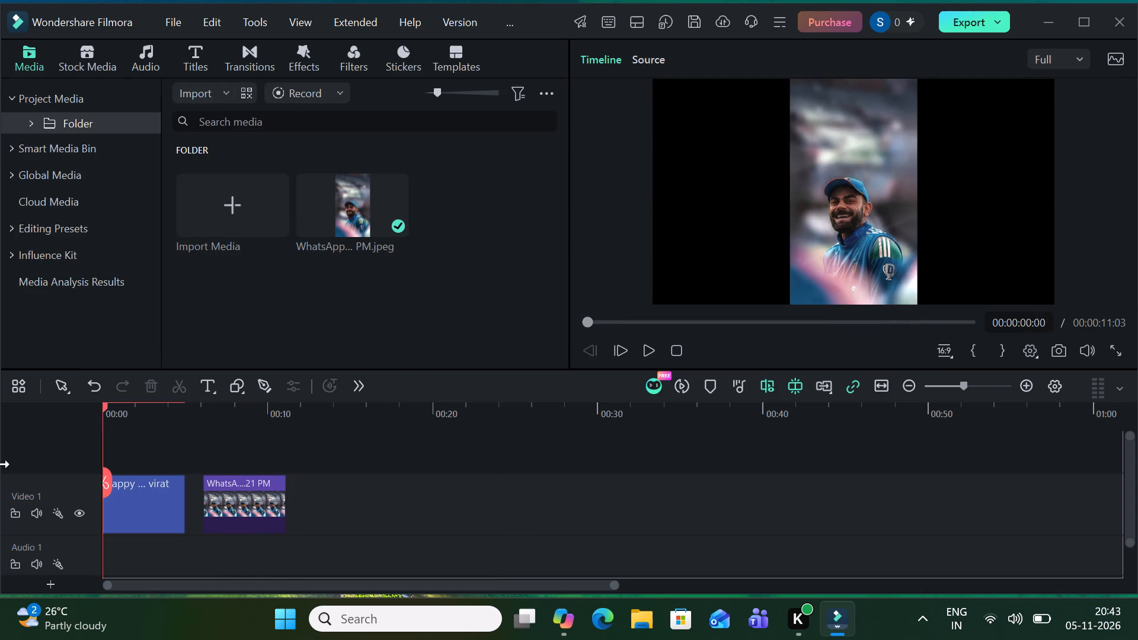
pyautogui.click(647, 356)
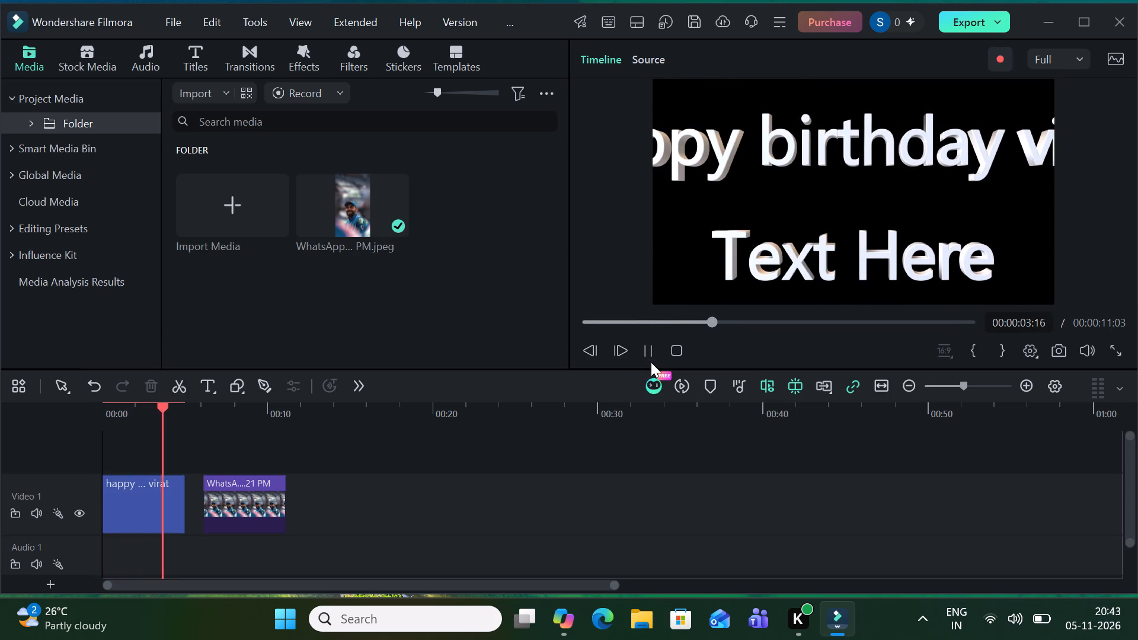
# Reopen the title clip's text and delete the placeholder line "Text Here" and the word "virat".
pyautogui.click(174, 510)
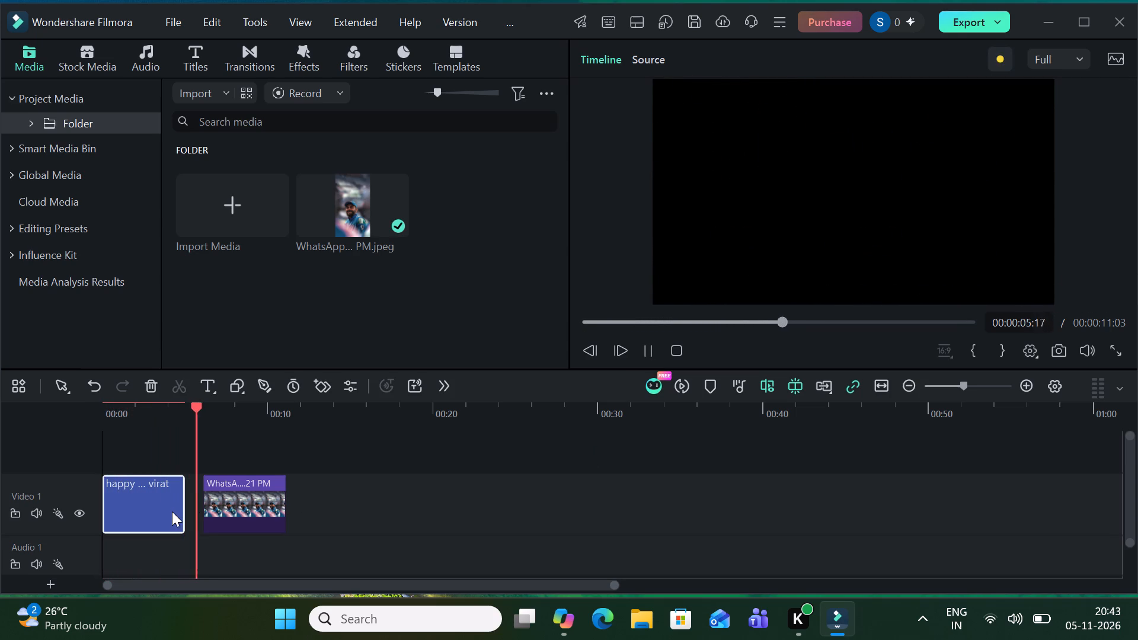
pyautogui.moveTo(170, 521); pyautogui.dragTo(168, 529)
pyautogui.doubleClick(156, 509)
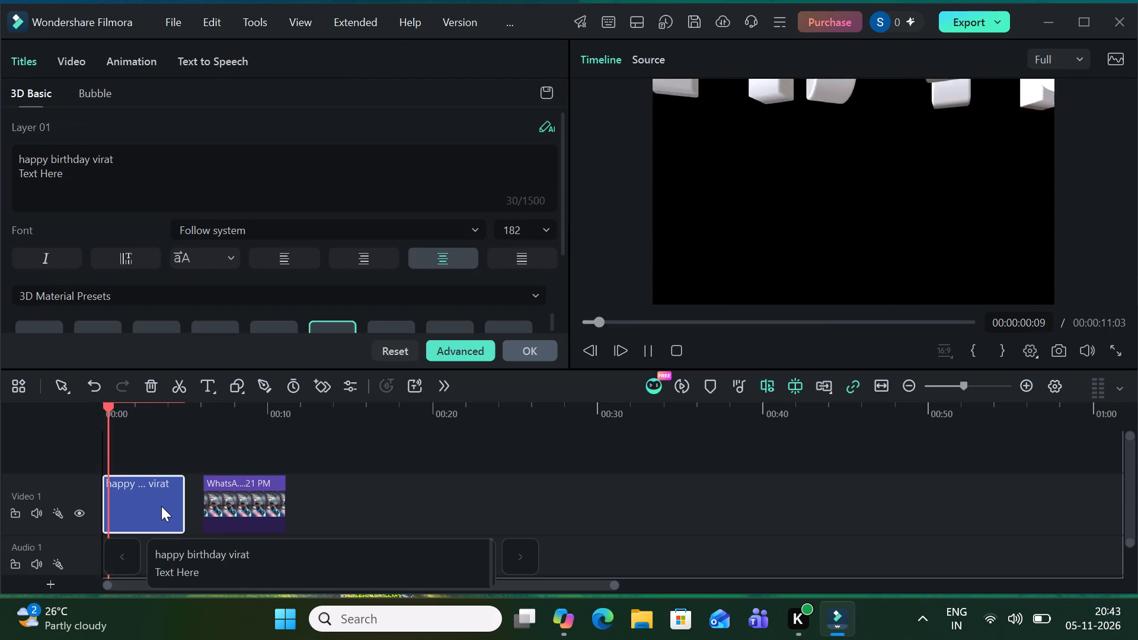
pyautogui.click(205, 582)
pyautogui.press('BackSpace')
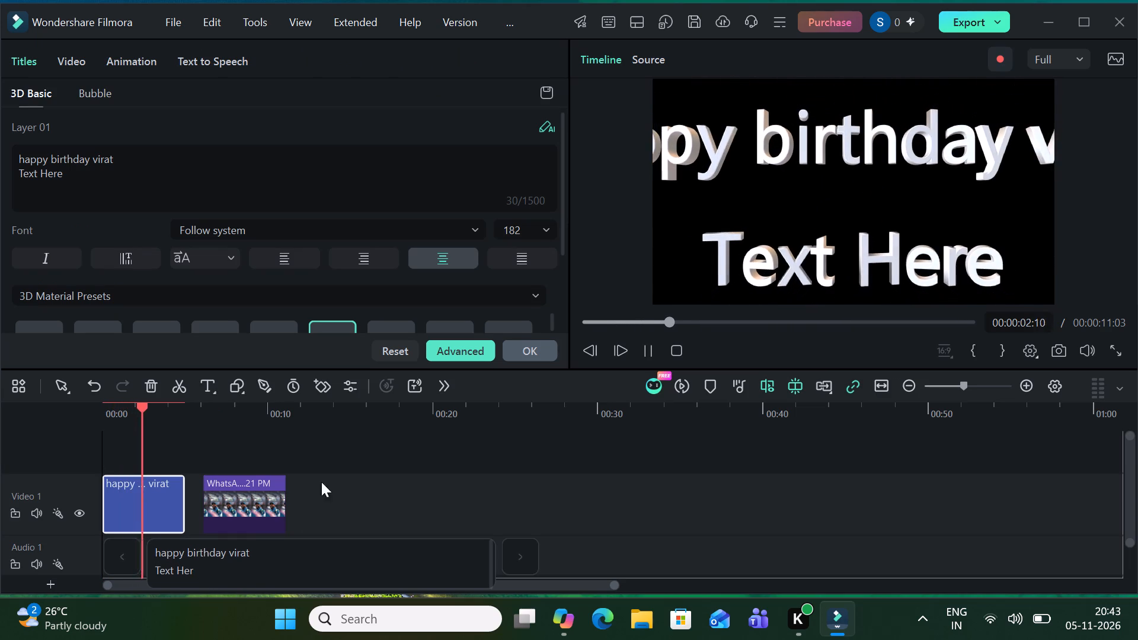
pyautogui.press('BackSpace')
pyautogui.press('BackSpace')
pyautogui.press('BackSpace')
pyautogui.press('BackSpace')
pyautogui.press('BackSpace')
pyautogui.press('BackSpace')
pyautogui.press('BackSpace')
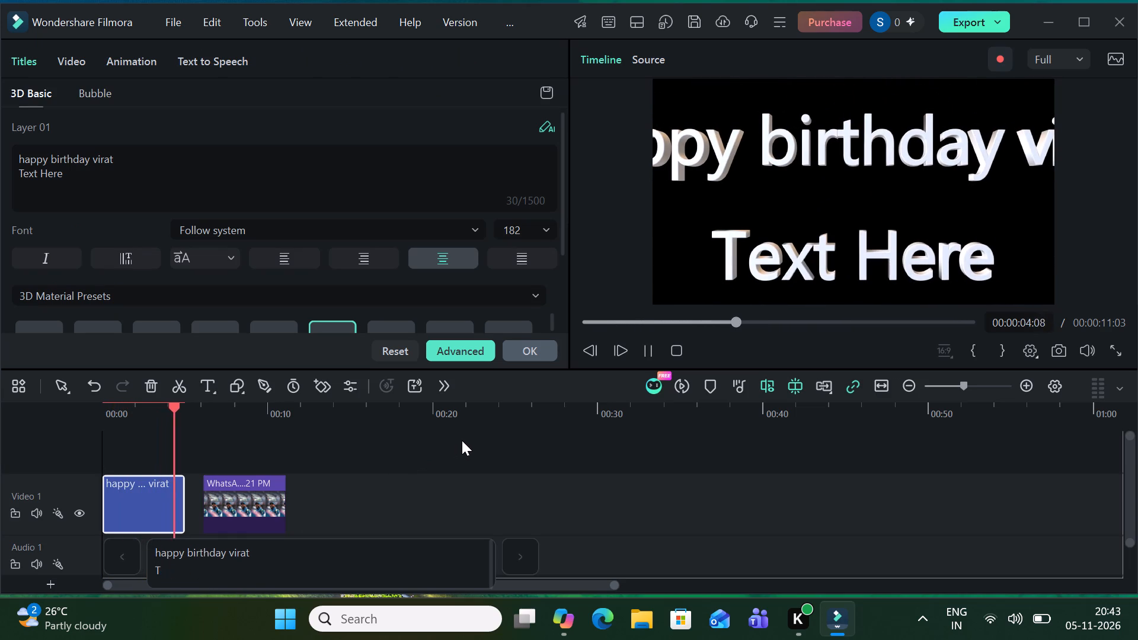
pyautogui.press('BackSpace')
pyautogui.press('BackSpace')
pyautogui.press('BackSpace')
pyautogui.press('BackSpace')
pyautogui.press('BackSpace')
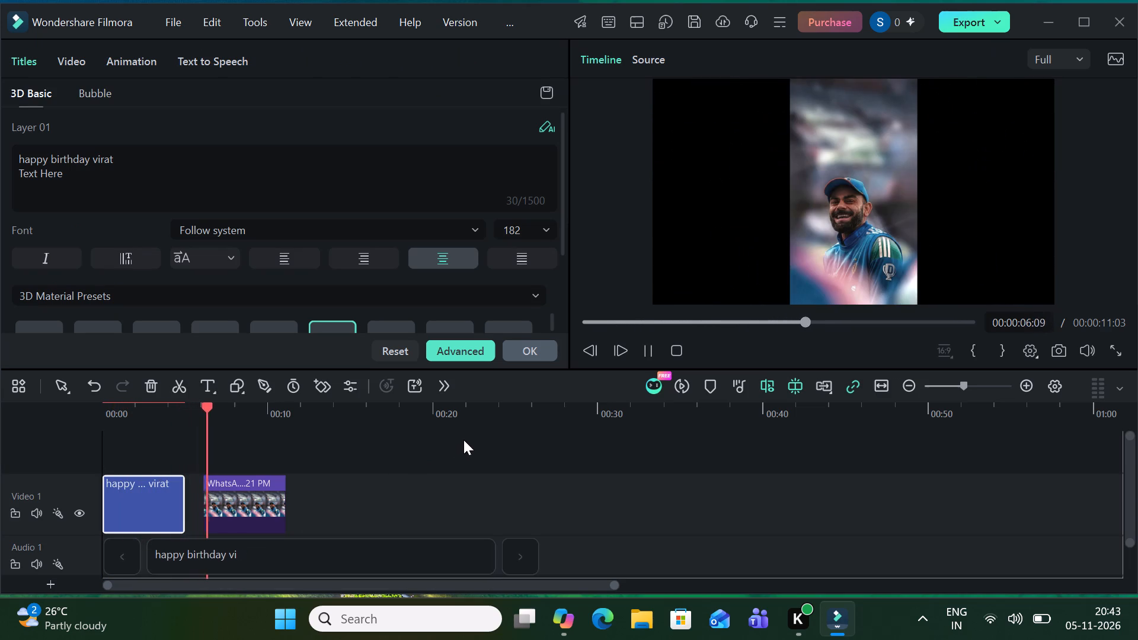
pyautogui.press('BackSpace')
pyautogui.press('BackSpace')
# Add "virat" on a second line below "happy birthday" in the title, followed by an empty line.
pyautogui.press('Return')
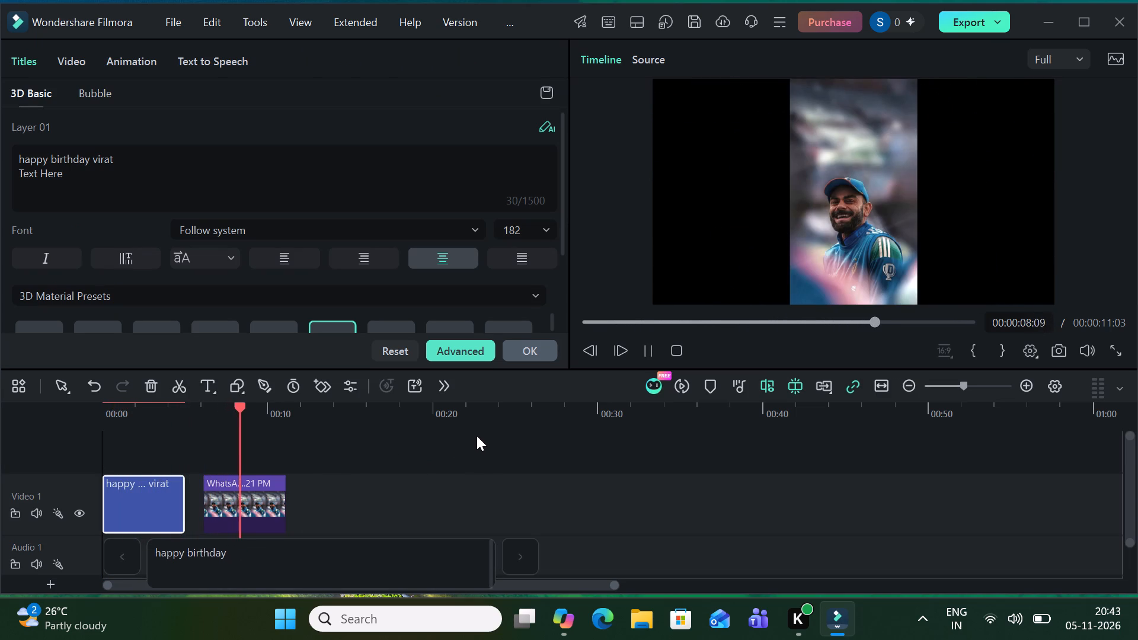
pyautogui.write('vi')
pyautogui.press('r')
pyautogui.write('at')
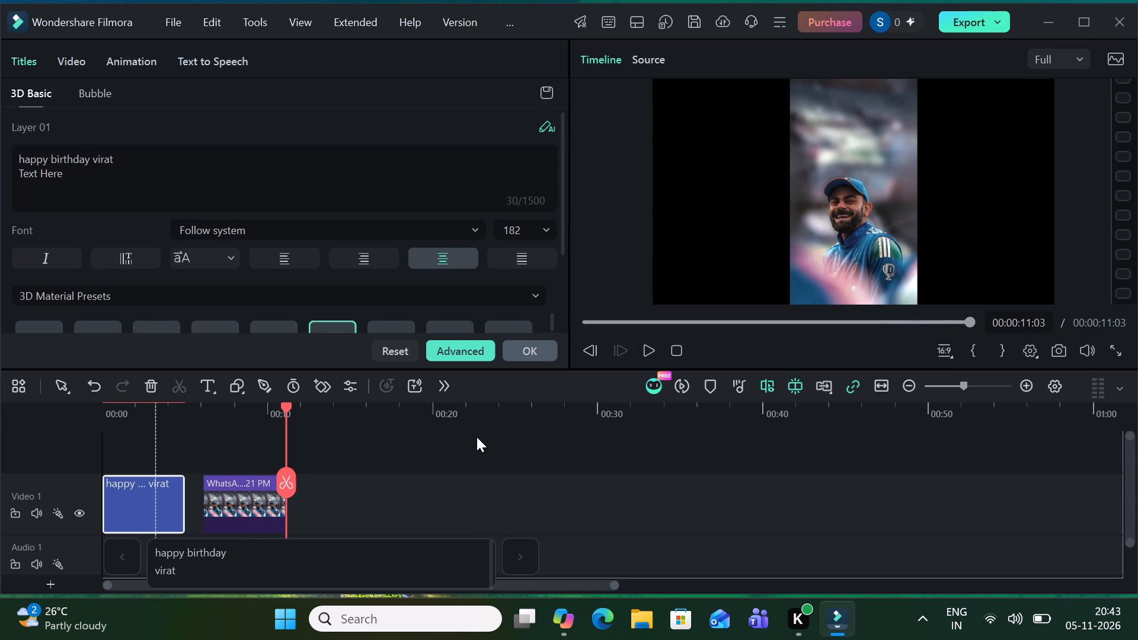
pyautogui.press('Return')
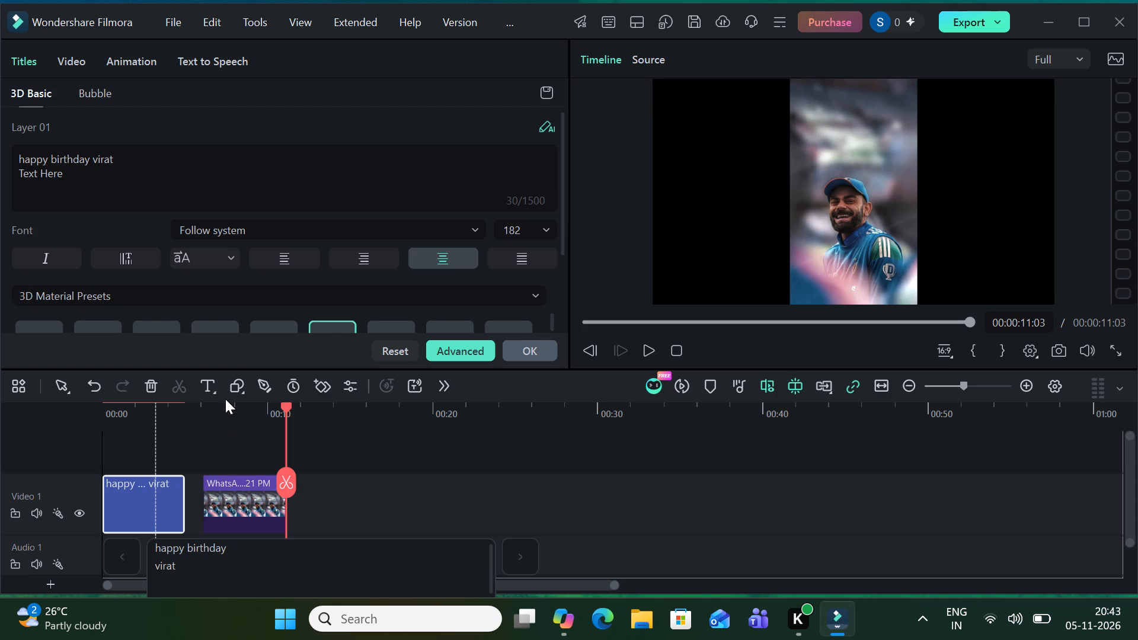
pyautogui.click(202, 436)
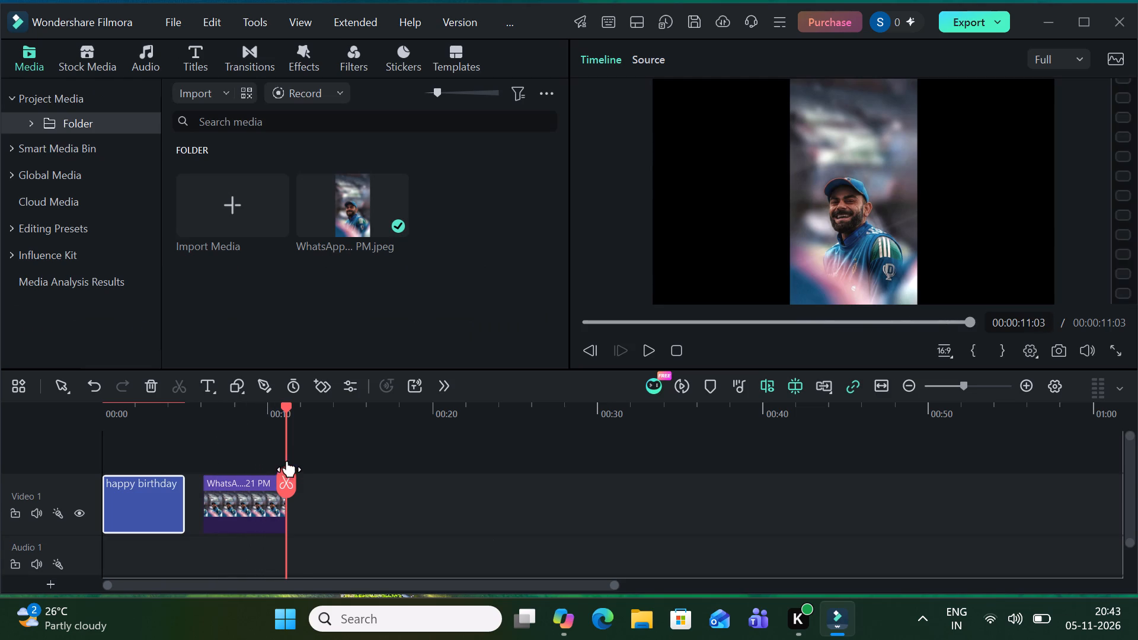
# Play the timeline from the beginning to check the two-line title.
pyautogui.moveTo(292, 468); pyautogui.dragTo(60, 555)
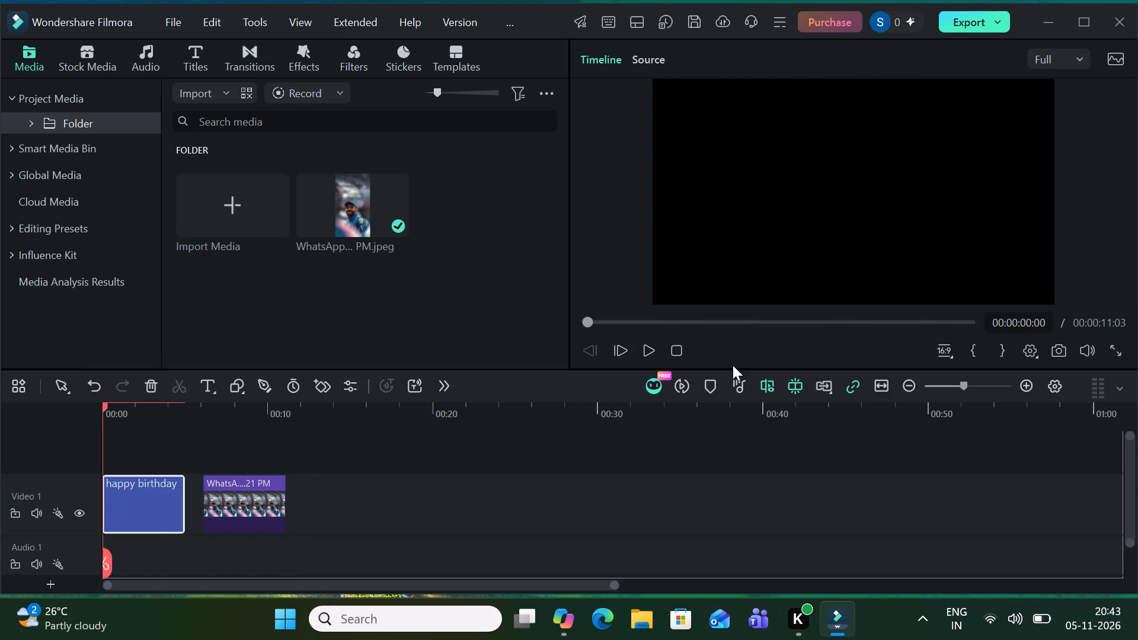
pyautogui.click(653, 369)
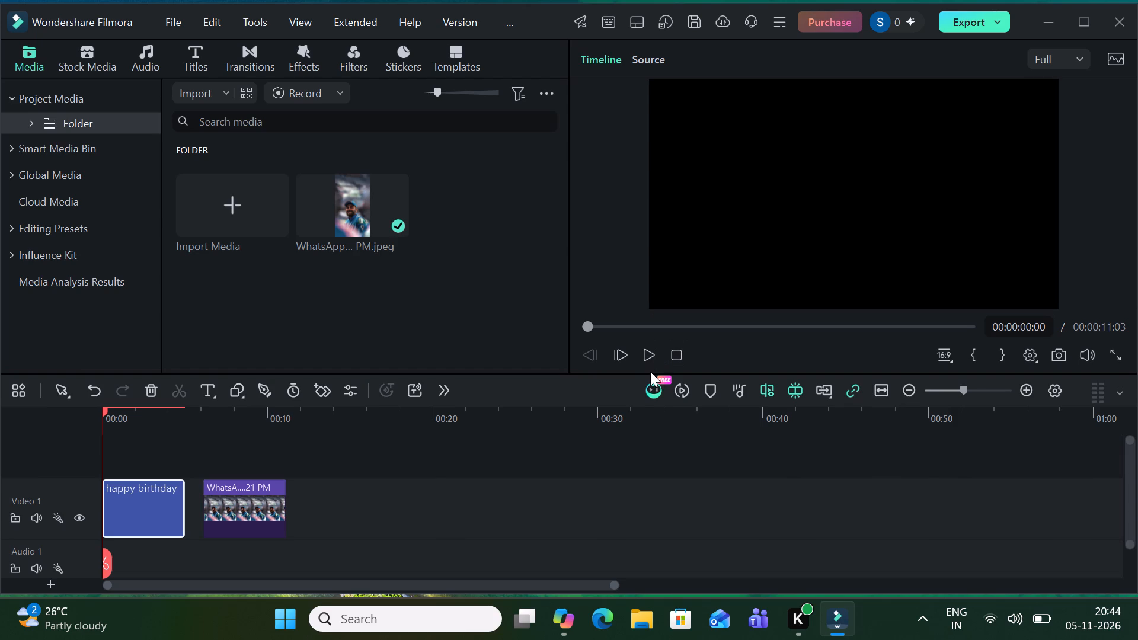
pyautogui.click(654, 354)
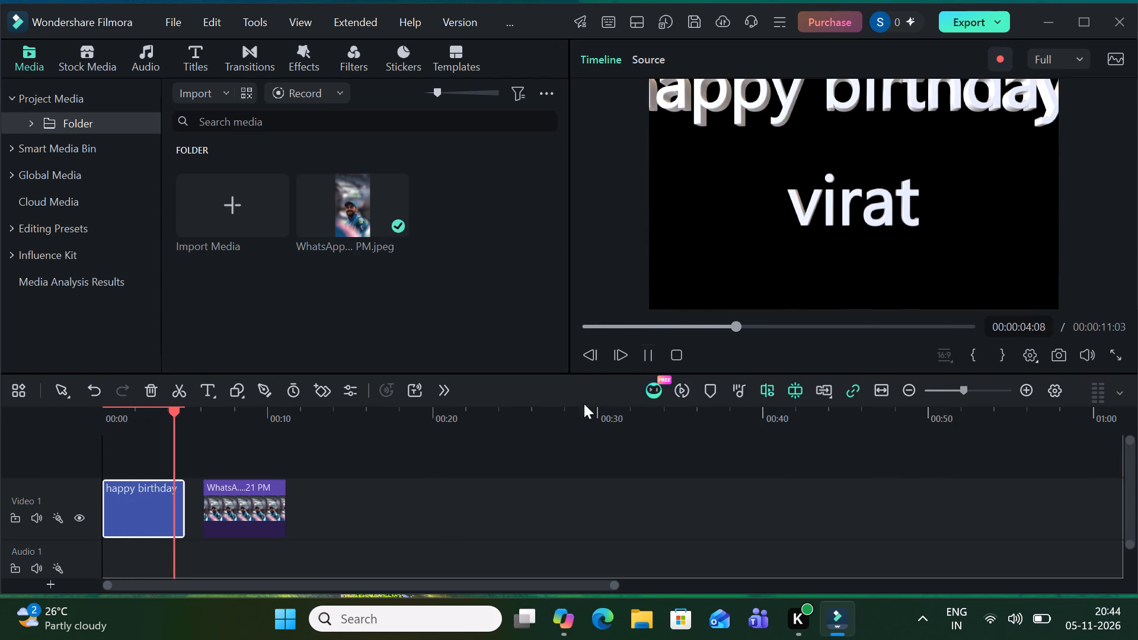
# Reopen the title clip's text and replace both lines, "happy birthday" and "virat", with a single space.
pyautogui.moveTo(137, 489); pyautogui.dragTo(137, 497)
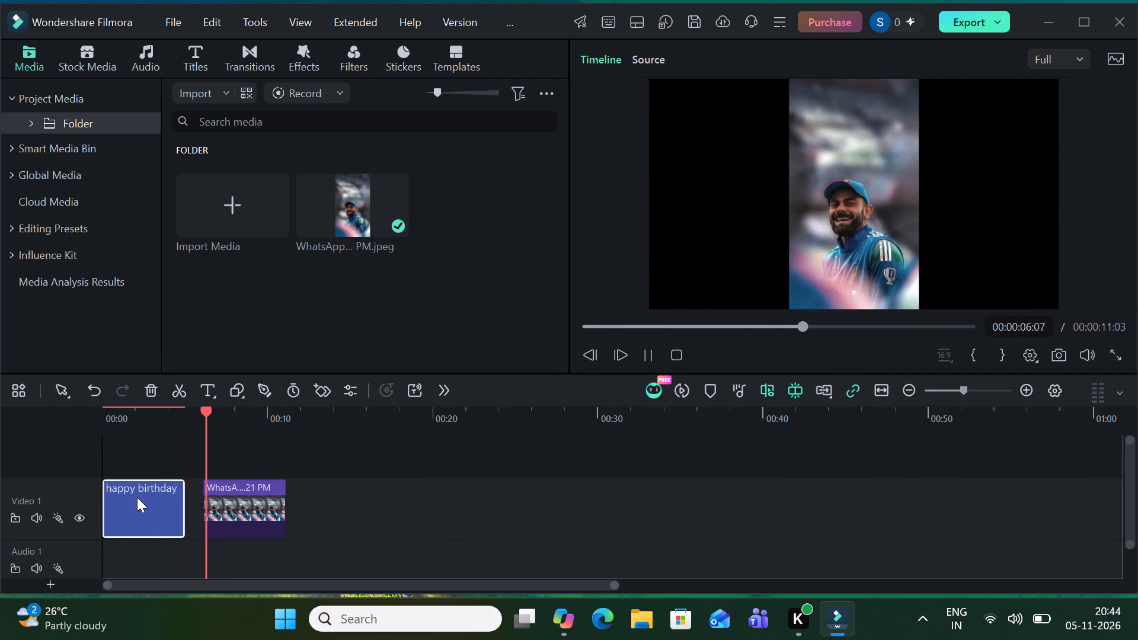
pyautogui.click(137, 497)
pyautogui.click(135, 499)
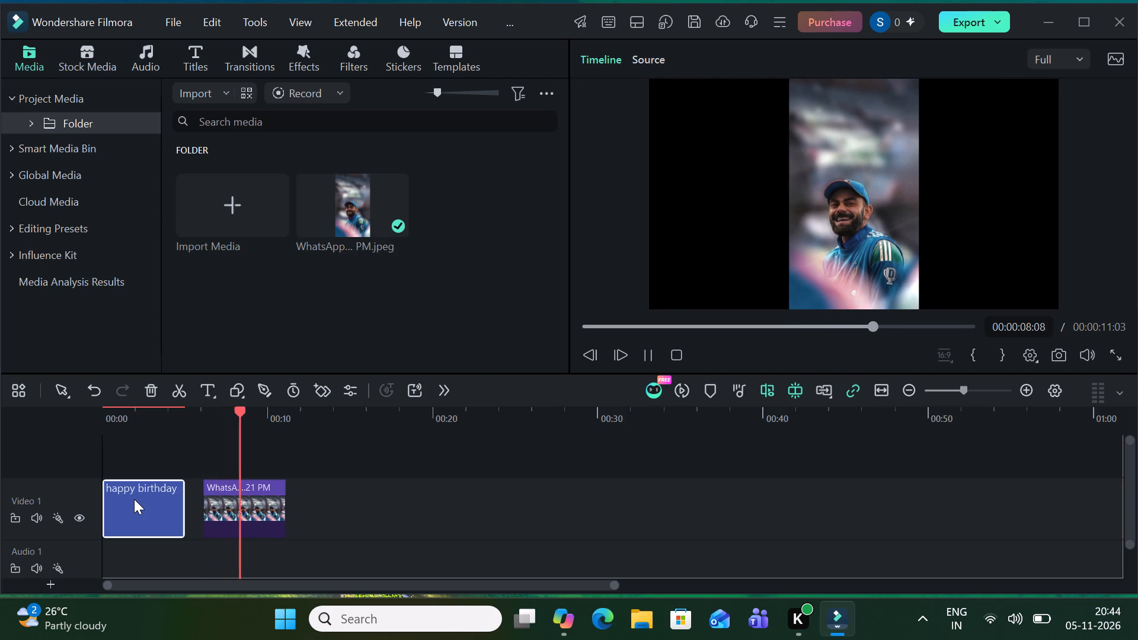
pyautogui.click(132, 499)
pyautogui.doubleClick(132, 499)
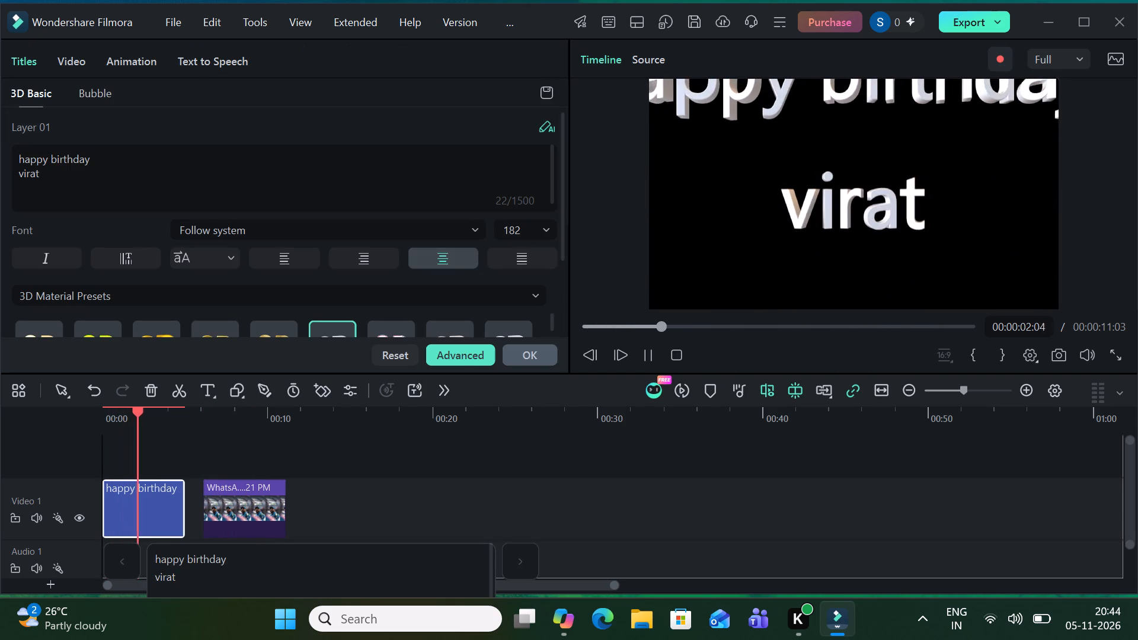
pyautogui.click(126, 552)
pyautogui.click(126, 552)
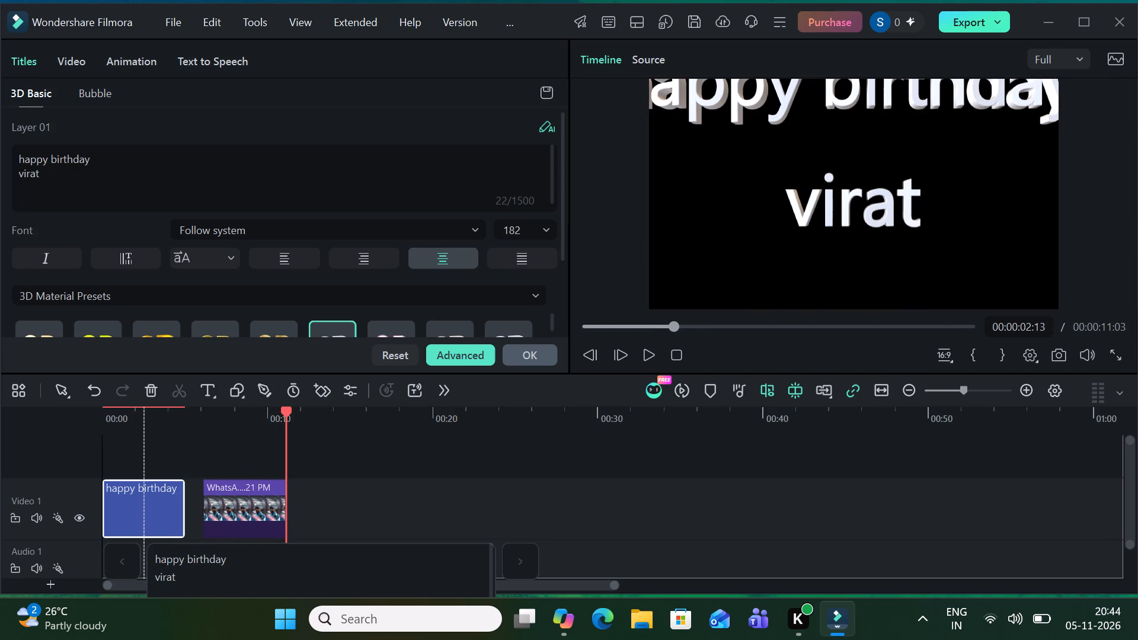
pyautogui.moveTo(154, 561); pyautogui.dragTo(184, 585)
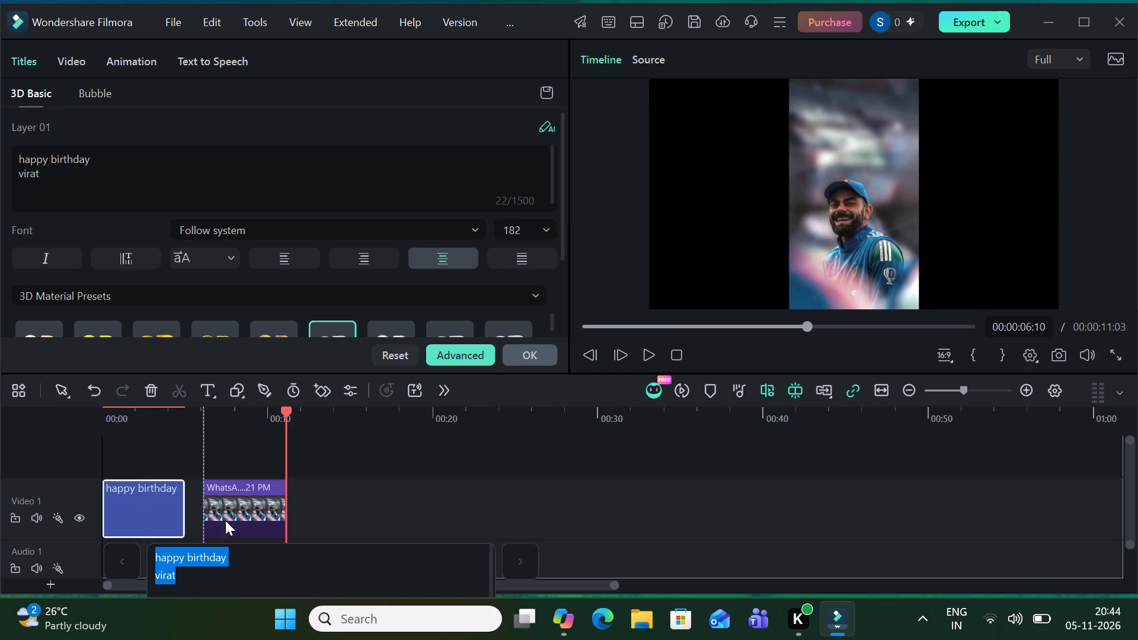
pyautogui.hotkey('ctrl', 'v')
pyautogui.press('space')
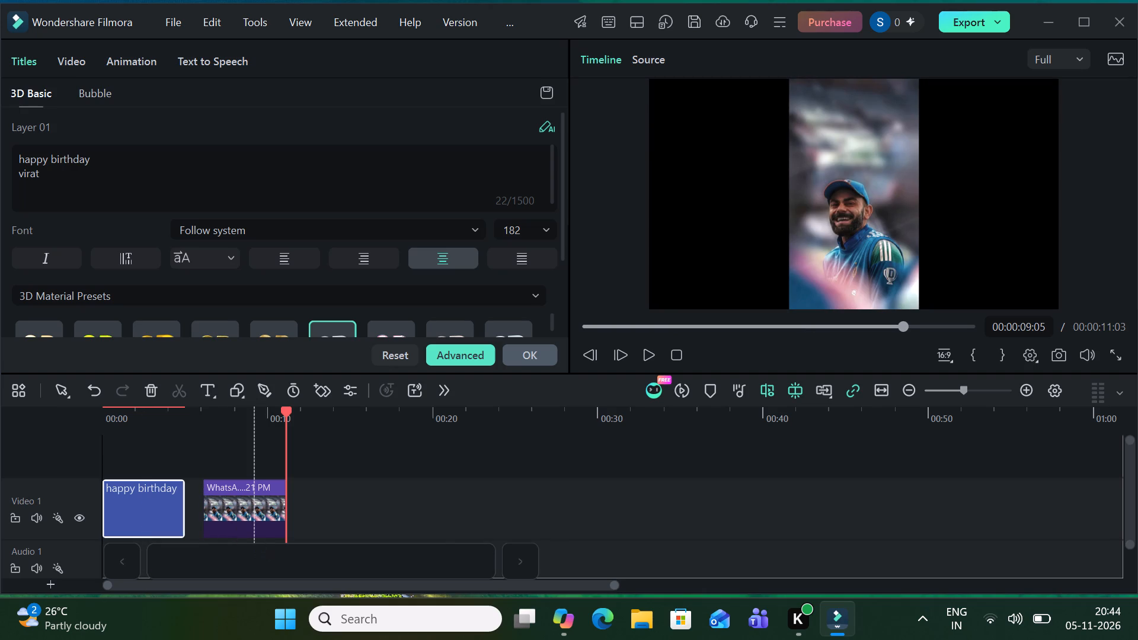
pyautogui.hotkey('ctrl', 'v')
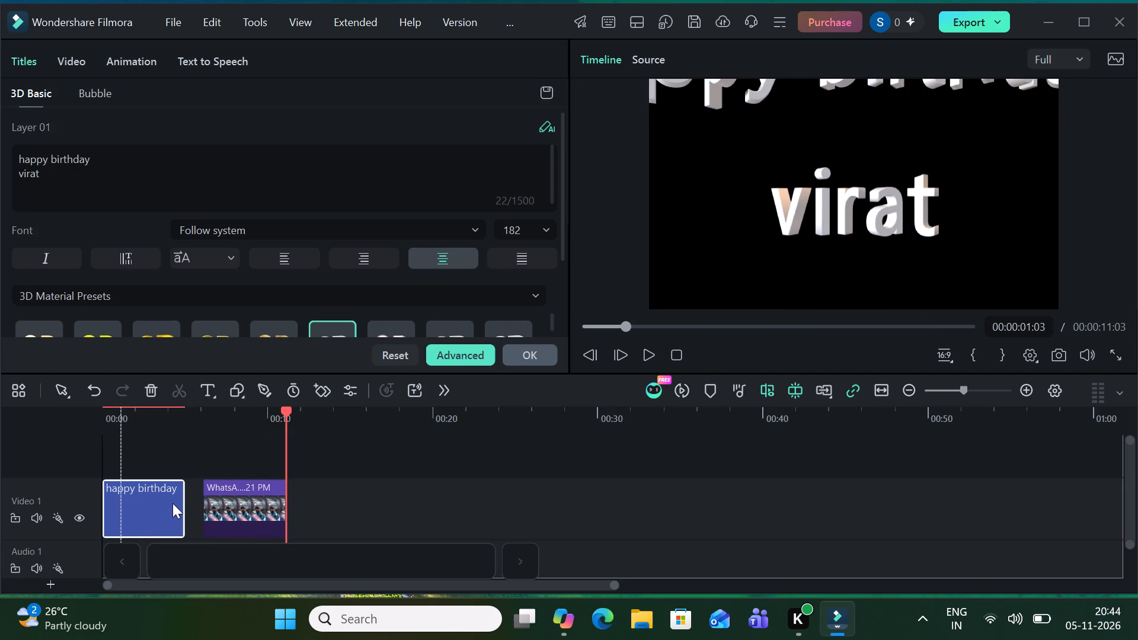
# Extend the end of the title clip until it meets the start of the photo clip.
pyautogui.moveTo(183, 502); pyautogui.dragTo(201, 513)
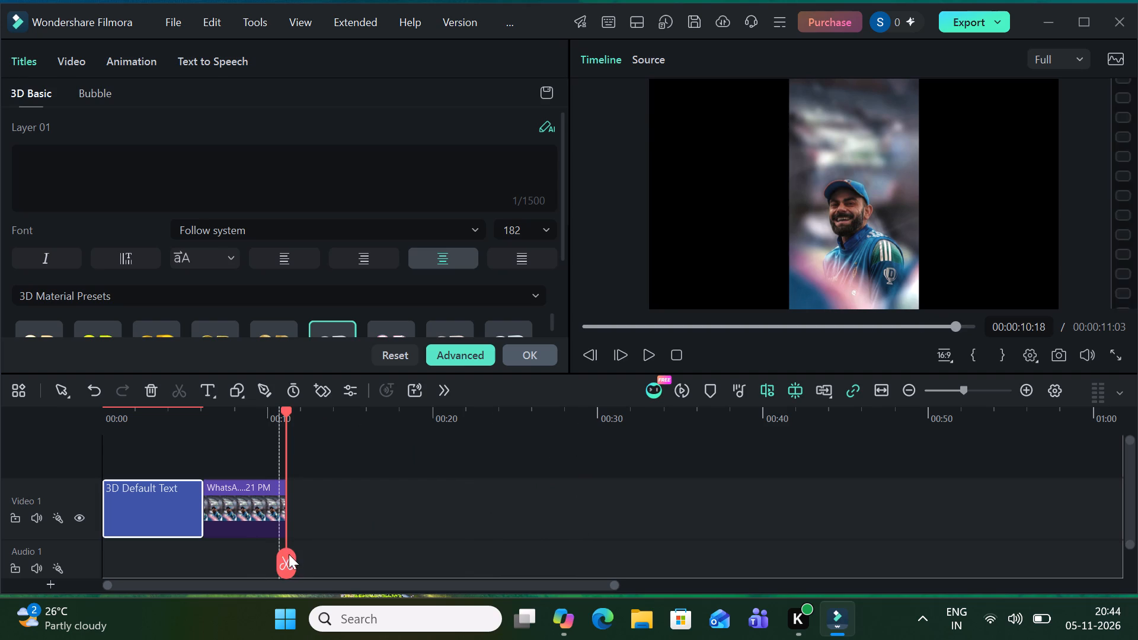
# Play the timeline from the beginning to check the title and photo clips.
pyautogui.moveTo(292, 562); pyautogui.dragTo(58, 588)
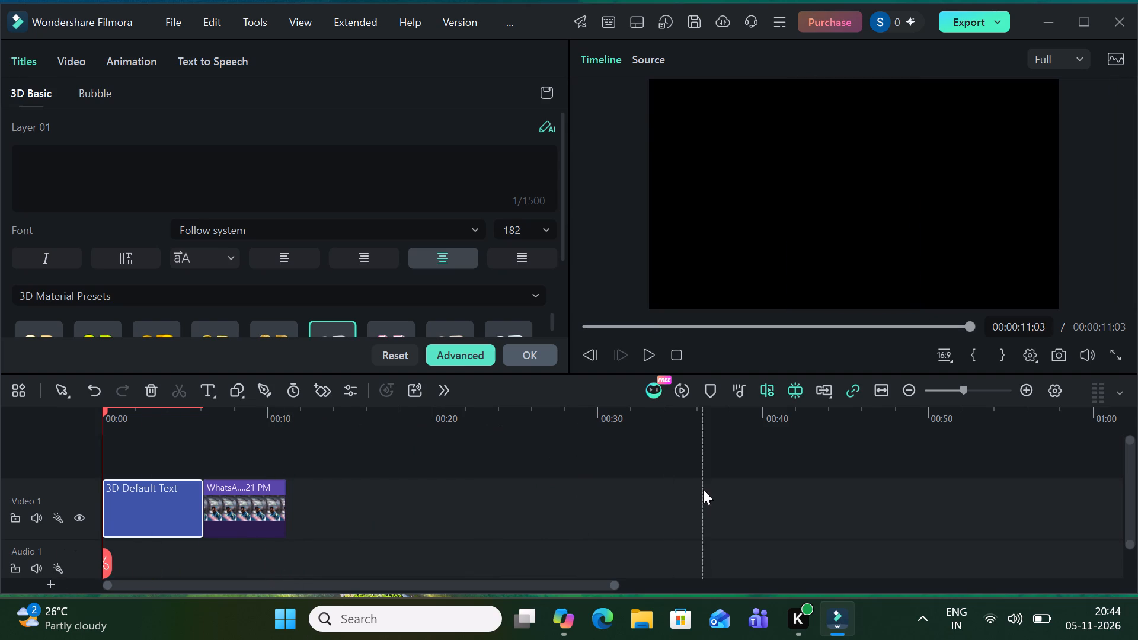
pyautogui.click(650, 356)
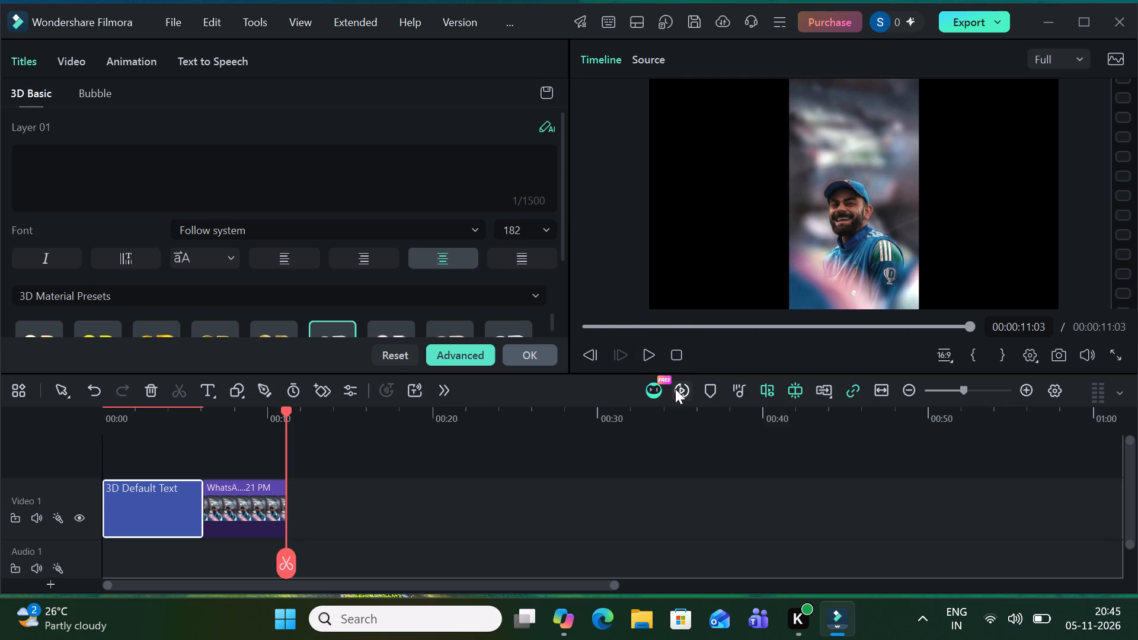
# Open the Audio Mixer and apply its settings as they are.
pyautogui.click(744, 392)
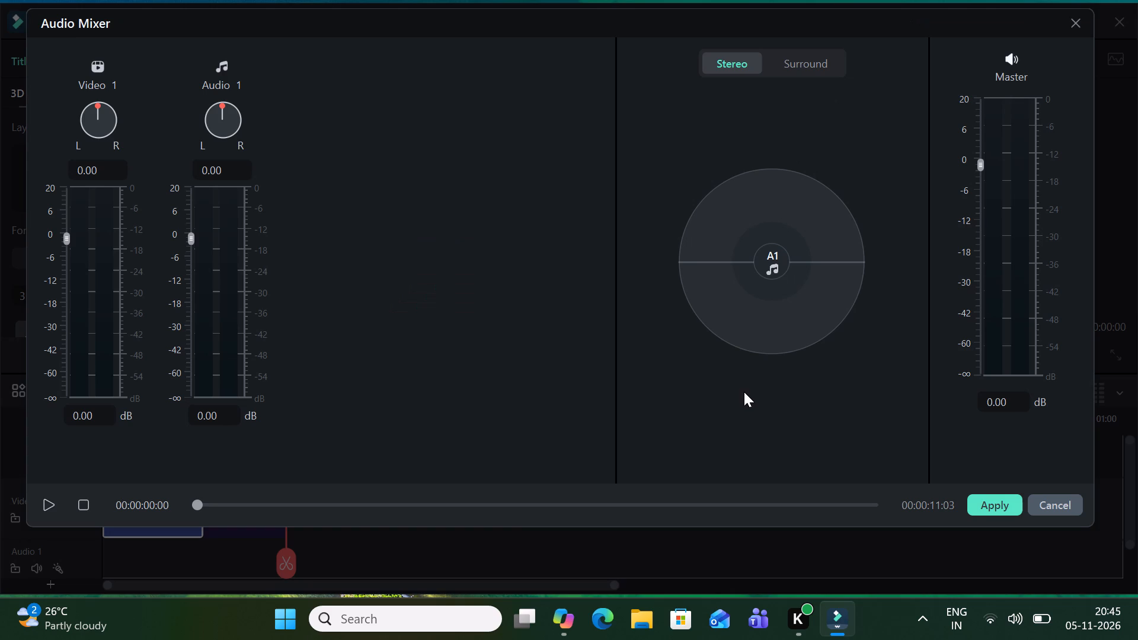
pyautogui.click(983, 496)
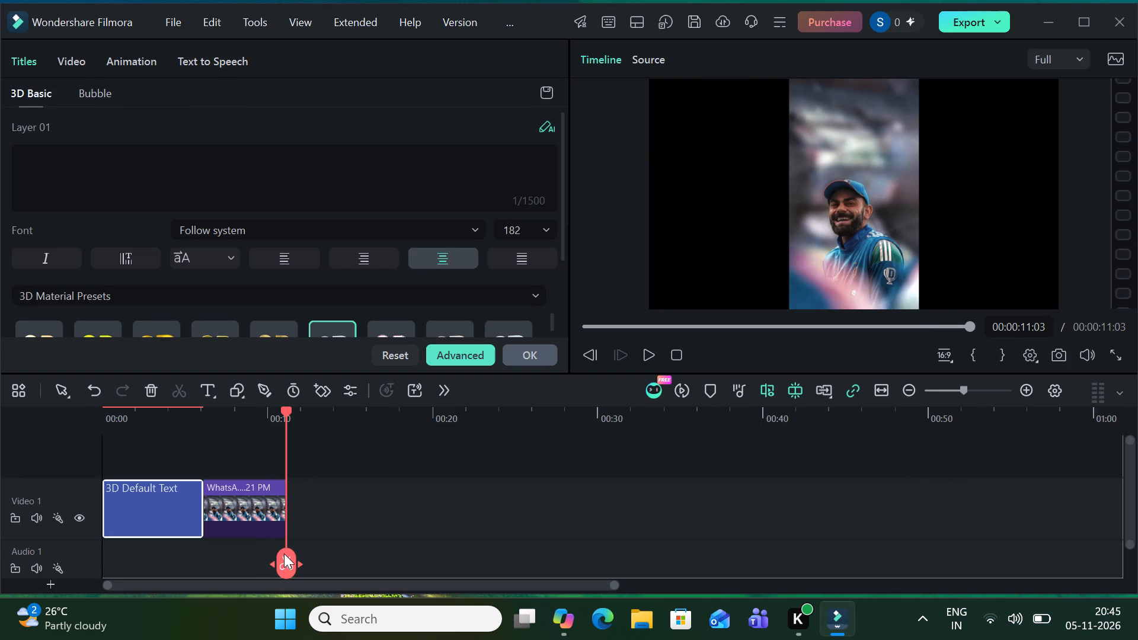
# Return to the start of the timeline and place the playhead at 00:00:00:12 over the title clip.
pyautogui.moveTo(284, 553); pyautogui.dragTo(8, 561)
pyautogui.click(7, 561)
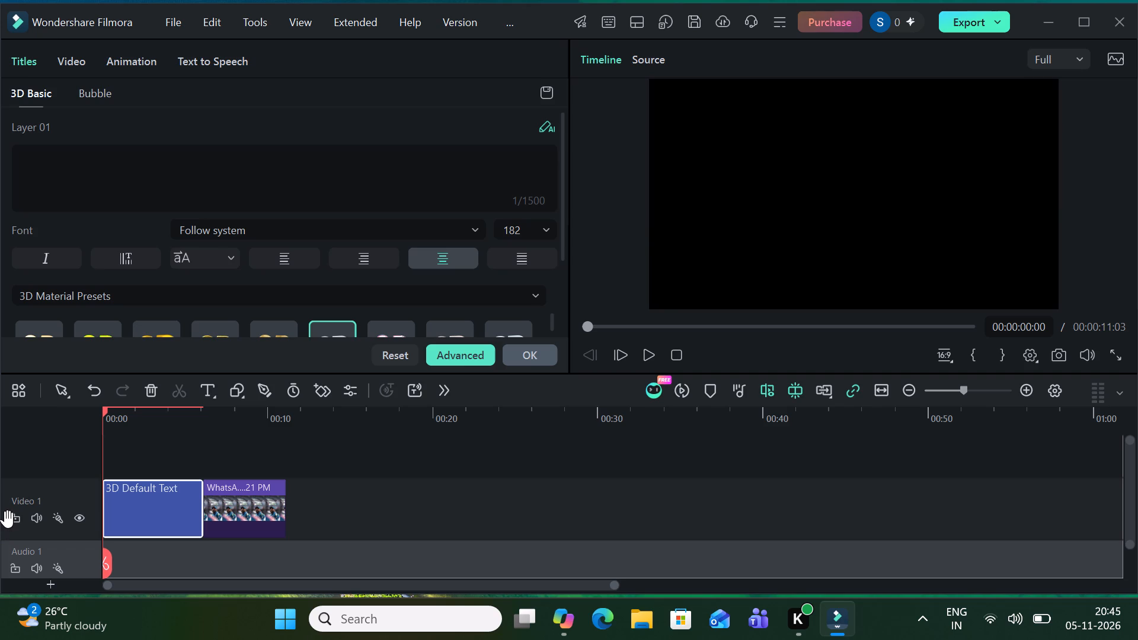
pyautogui.click(149, 518)
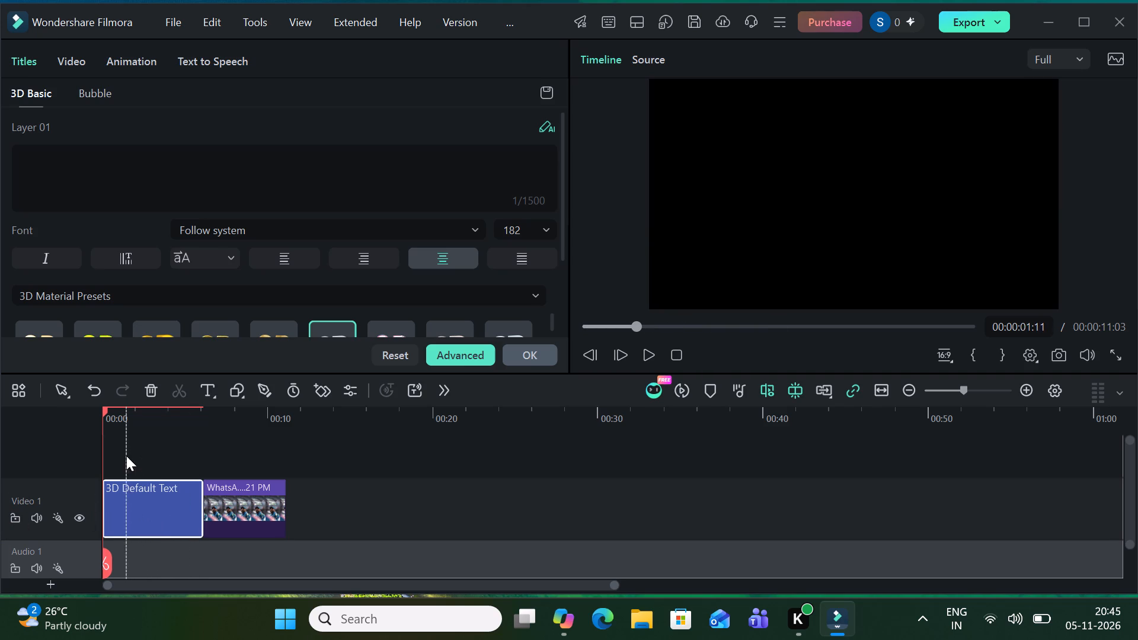
pyautogui.click(122, 487)
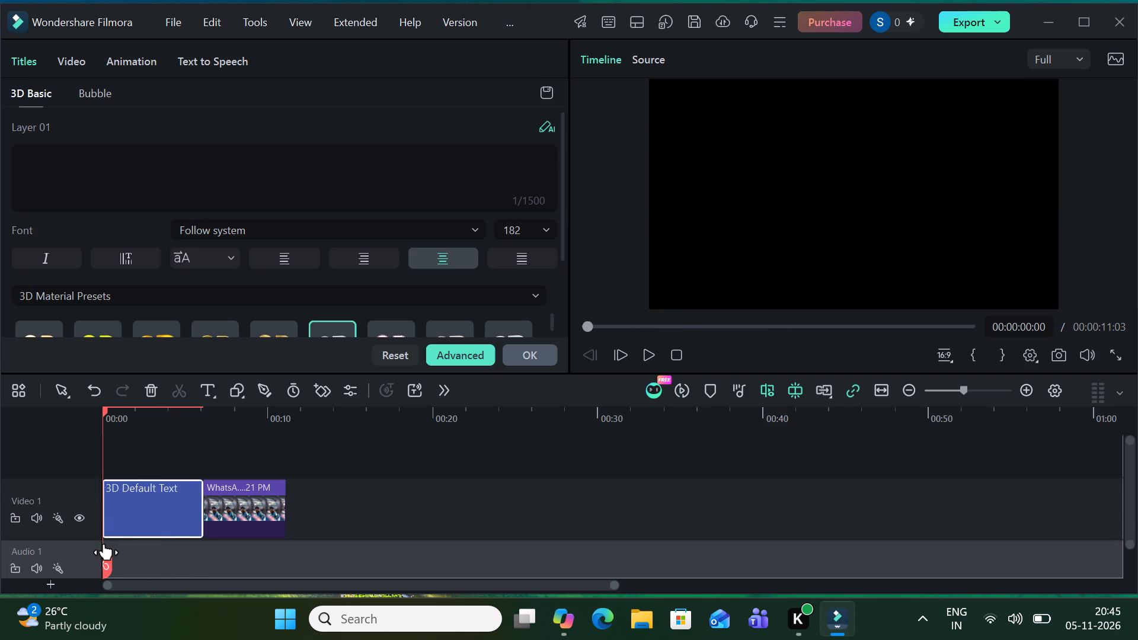
pyautogui.moveTo(104, 548); pyautogui.dragTo(111, 556)
pyautogui.click(116, 501)
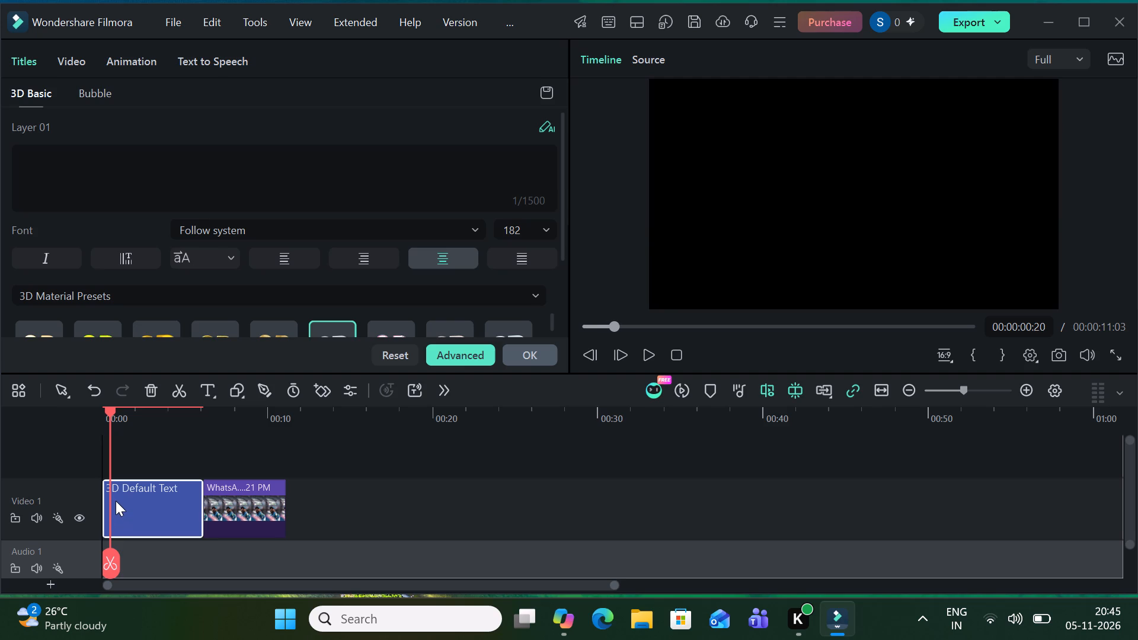
pyautogui.click(117, 488)
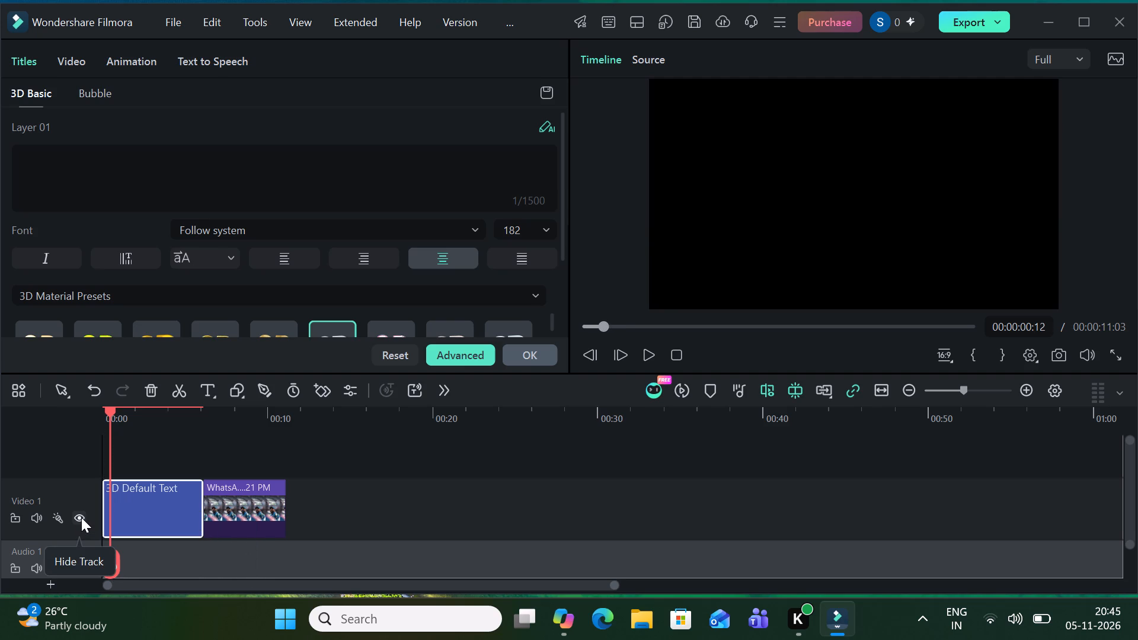
# Switch the timeline from the normal selection tool to the track selection tool.
pyautogui.press('s')
pyautogui.press('a')
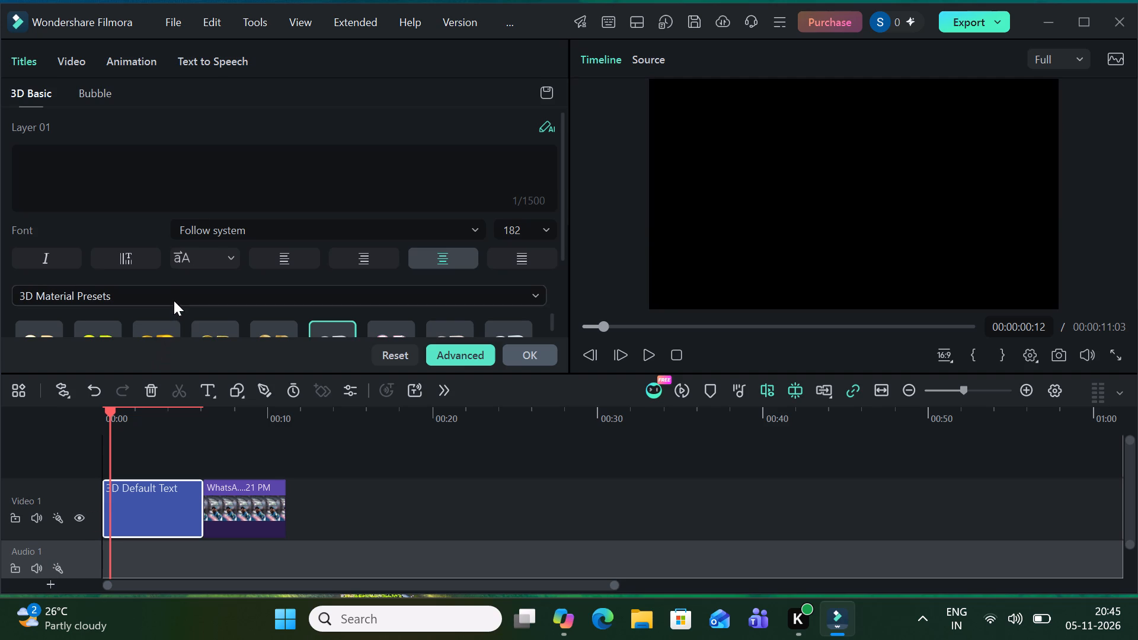
# Look through the title's letter-case options and switch the preset category to Favorites and back to 3D Material Presets.
pyautogui.click(187, 251)
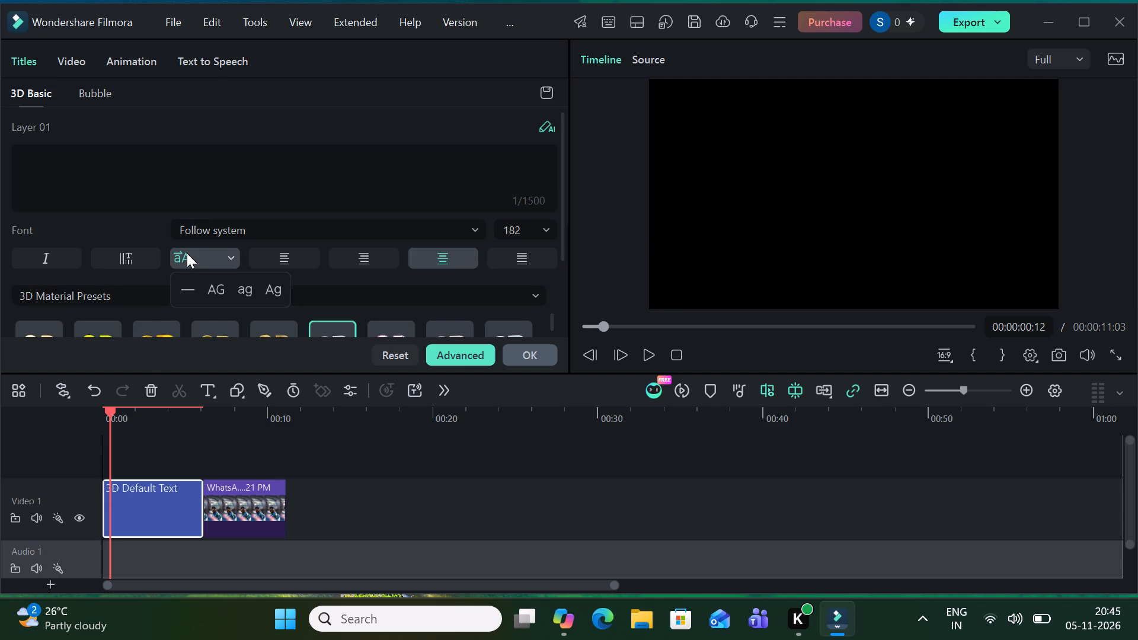
pyautogui.moveTo(187, 253); pyautogui.dragTo(107, 536)
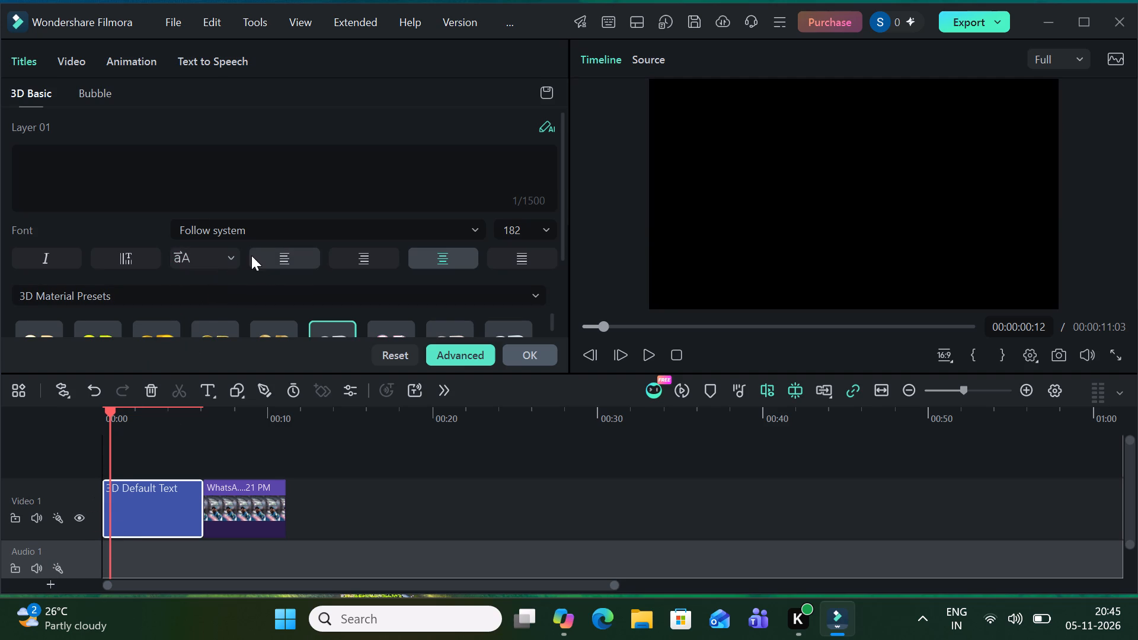
pyautogui.click(232, 260)
pyautogui.click(238, 292)
pyautogui.click(203, 353)
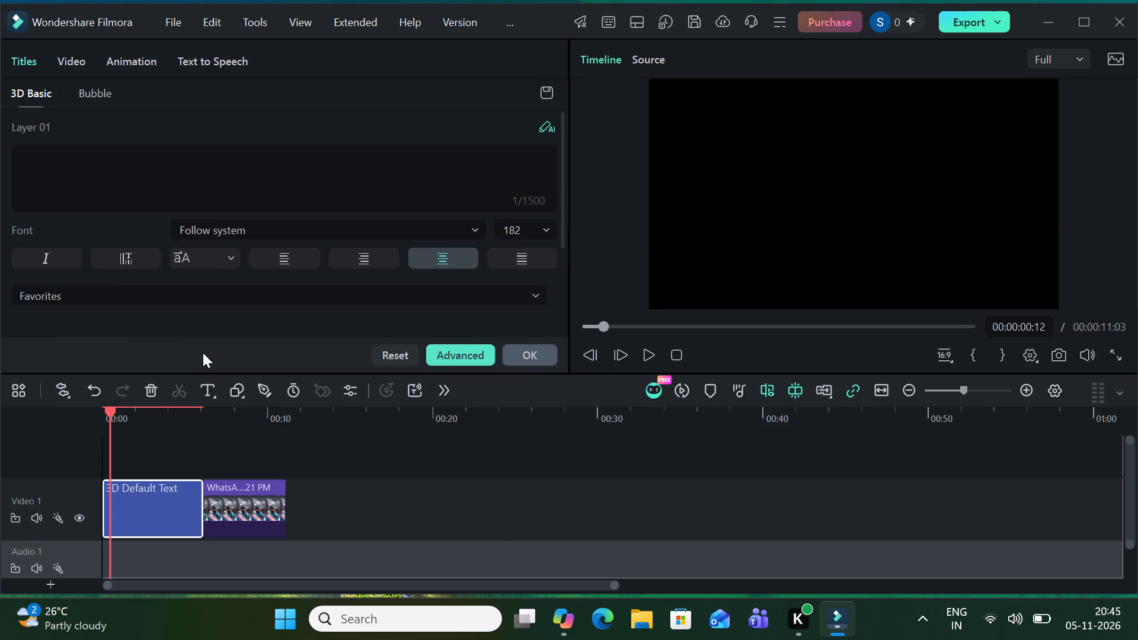
pyautogui.click(205, 302)
pyautogui.click(203, 329)
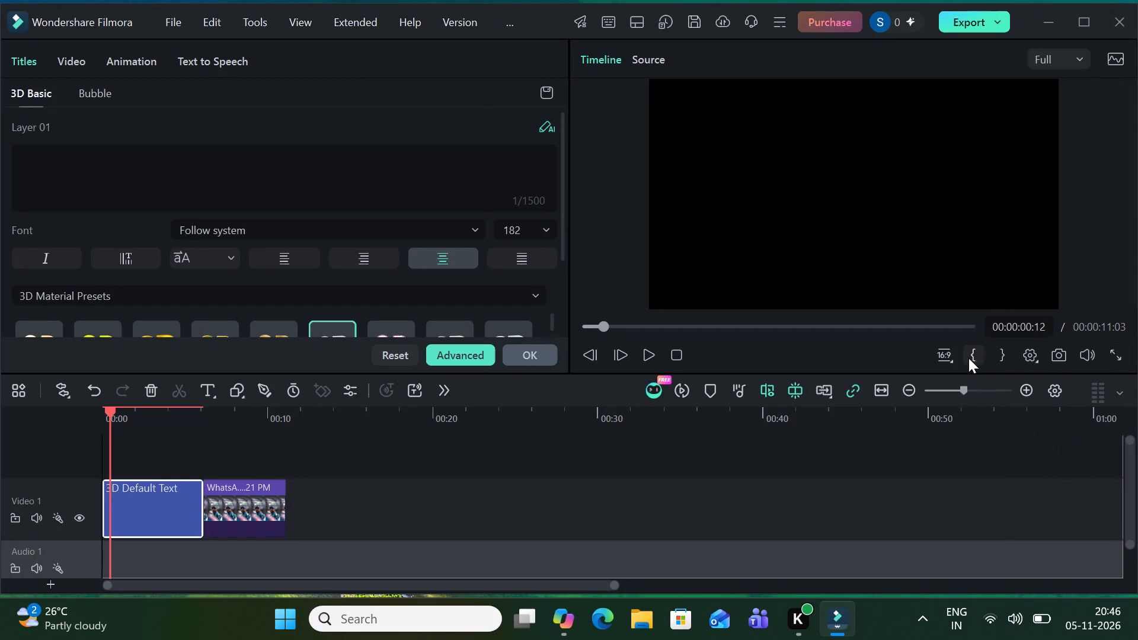
# Open the timeline settings to review the track height, playhead and zoom options.
pyautogui.click(1057, 398)
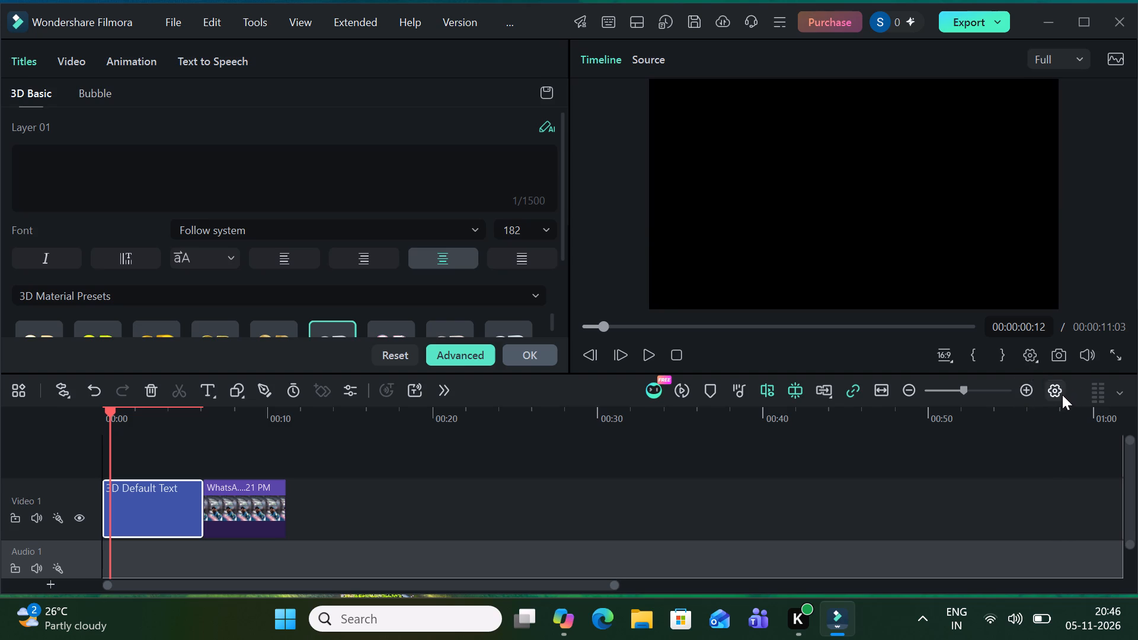
pyautogui.click(1057, 391)
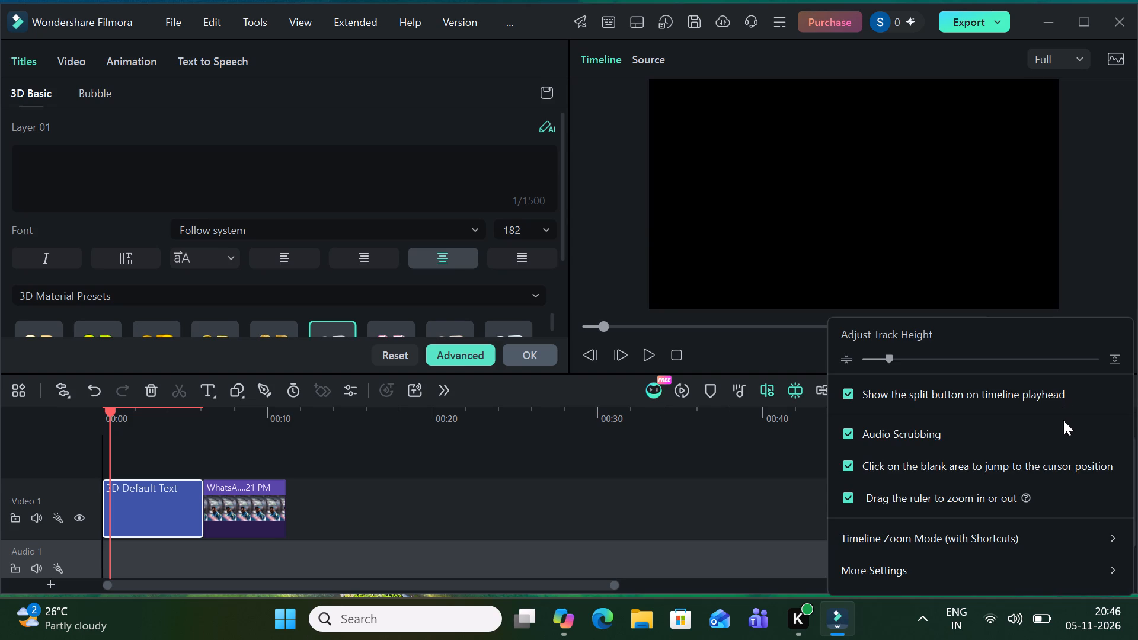
# Select the title and photo clips together on the Video 1 track and close their properties.
pyautogui.click(780, 485)
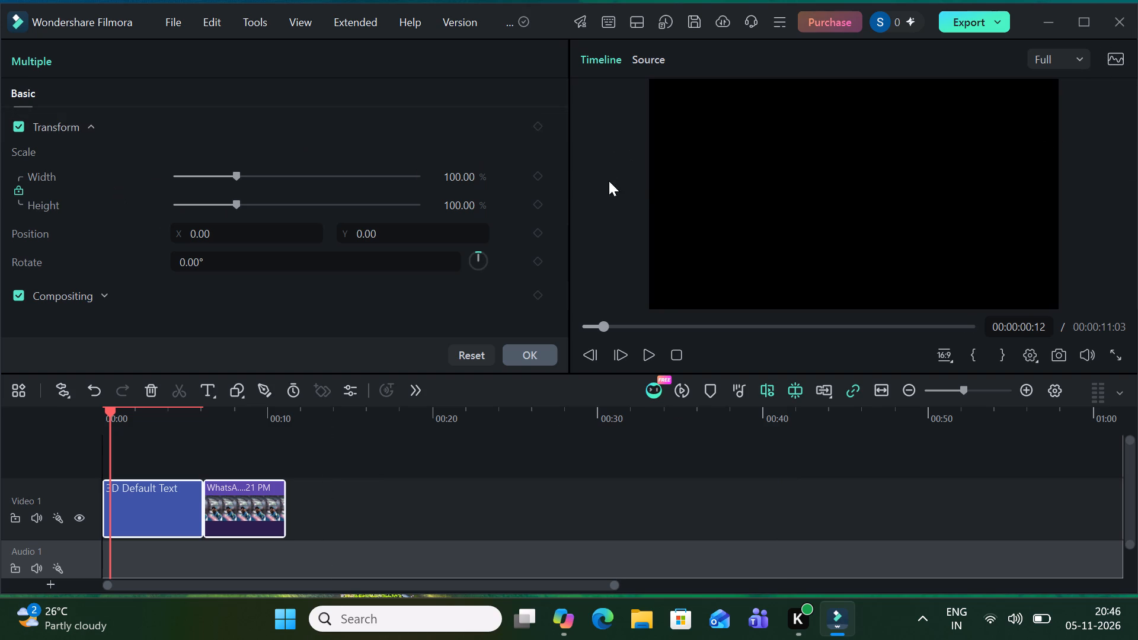
pyautogui.click(528, 360)
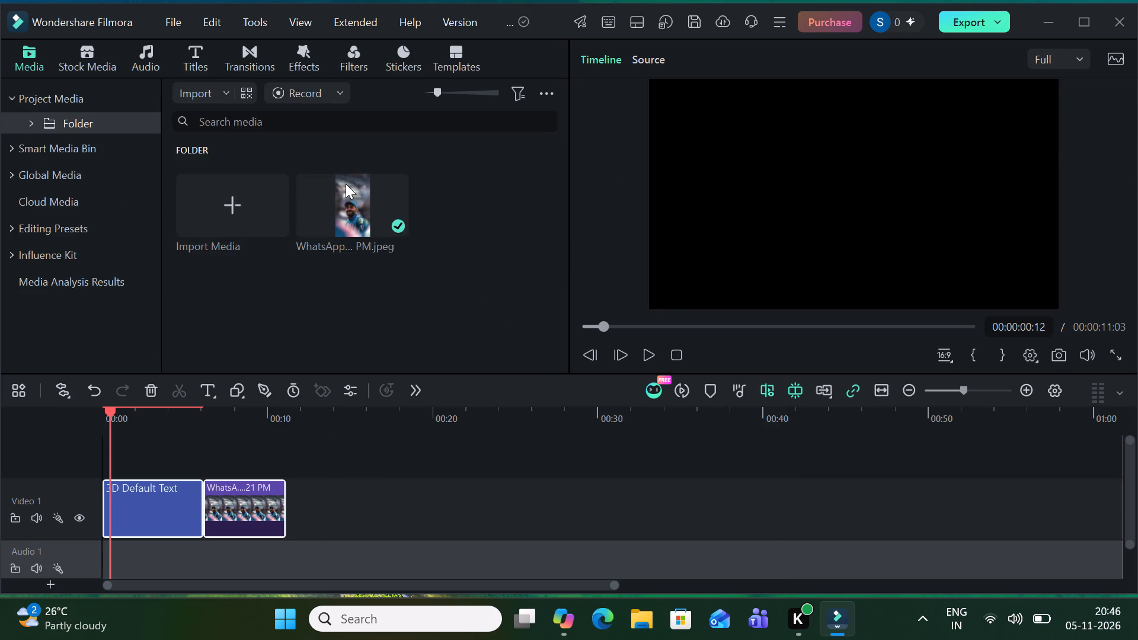
# Browse the Smart Media Bin, Cloud Media, Influence Kit and Editing Presets sections of the media library.
pyautogui.click(58, 158)
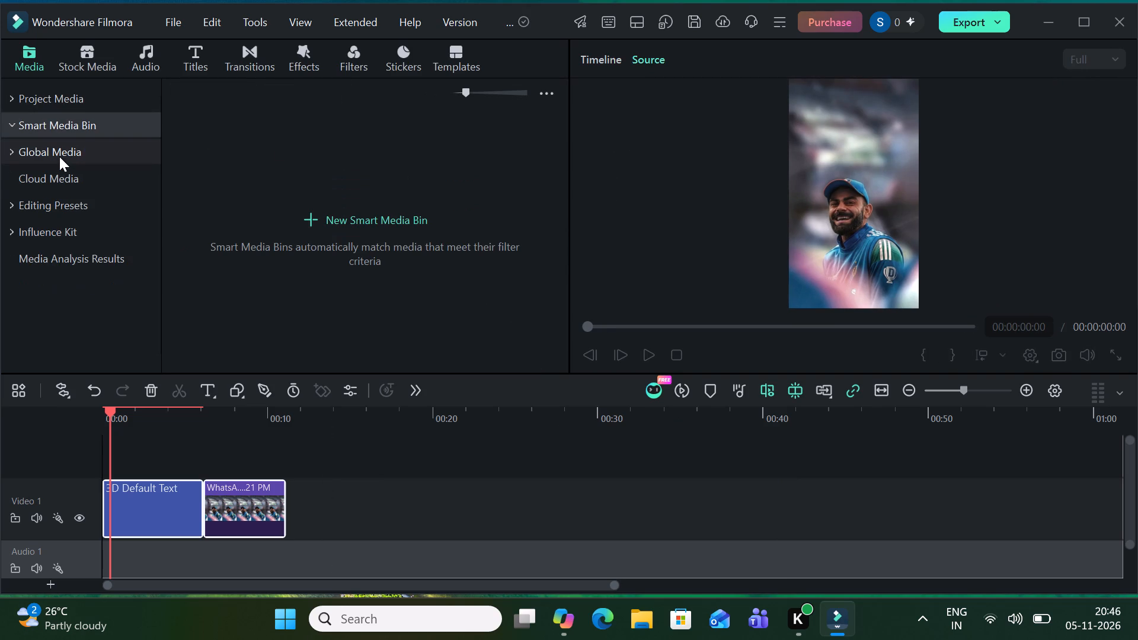
pyautogui.click(70, 187)
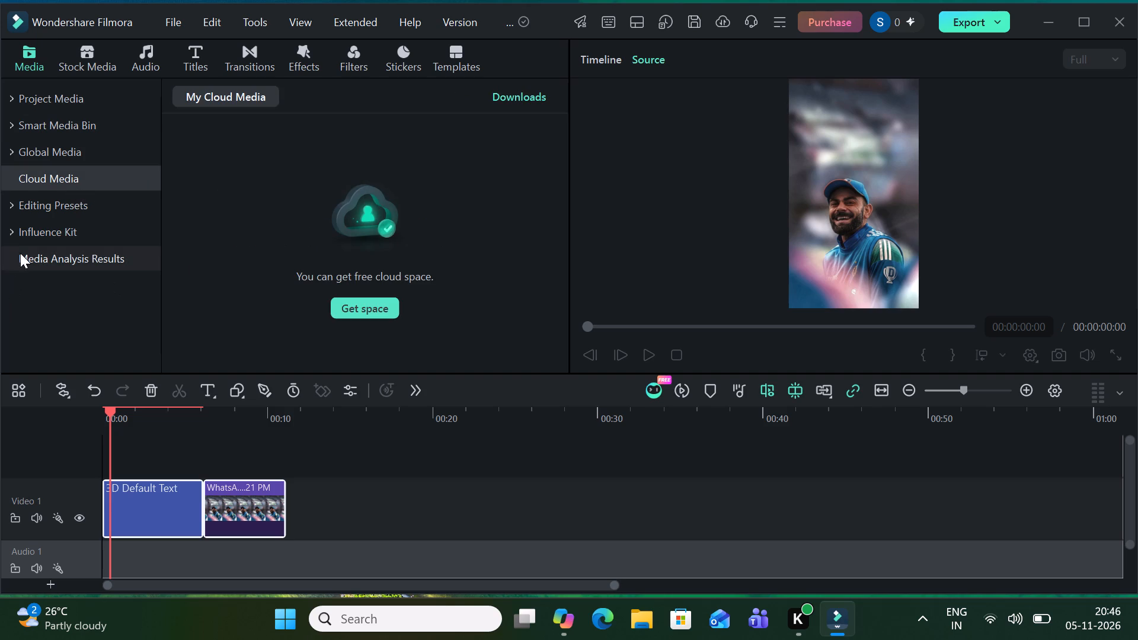
pyautogui.click(20, 226)
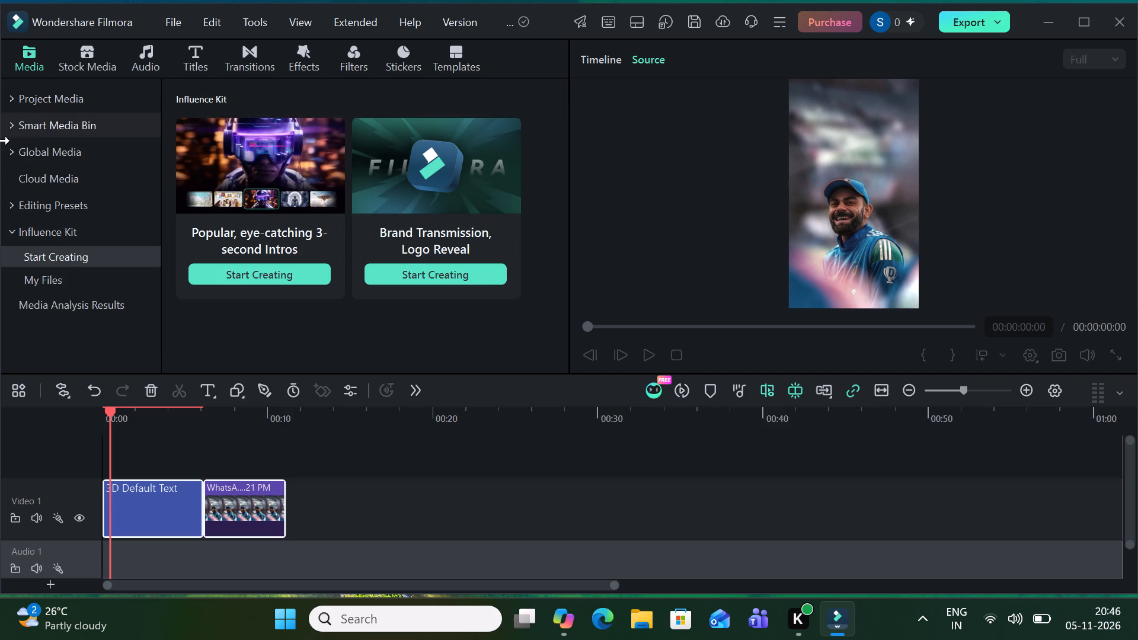
pyautogui.click(25, 209)
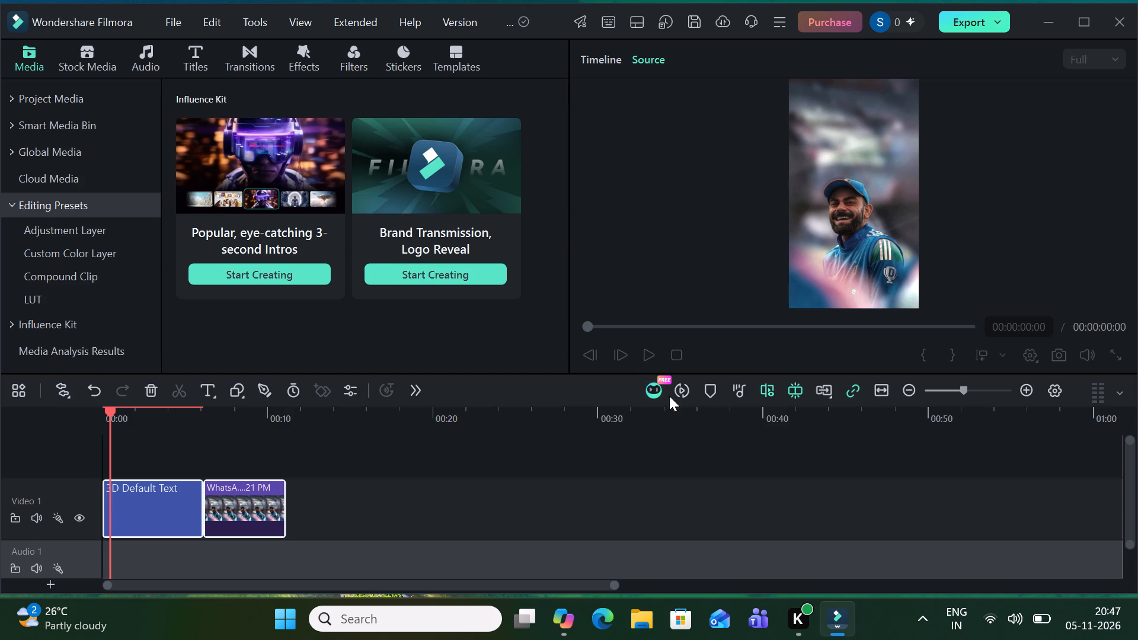
# Add a marker to the timeline at 00:00:00:12.
pyautogui.click(705, 393)
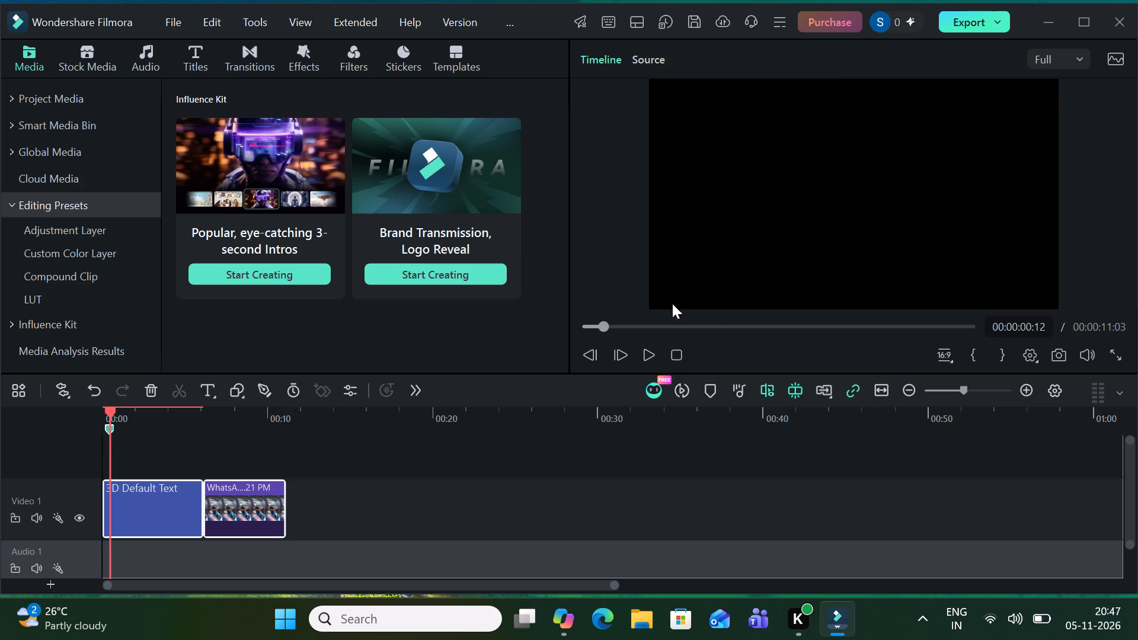
# Play the timeline from 00:00:00:12 to the end to check the video.
pyautogui.click(640, 348)
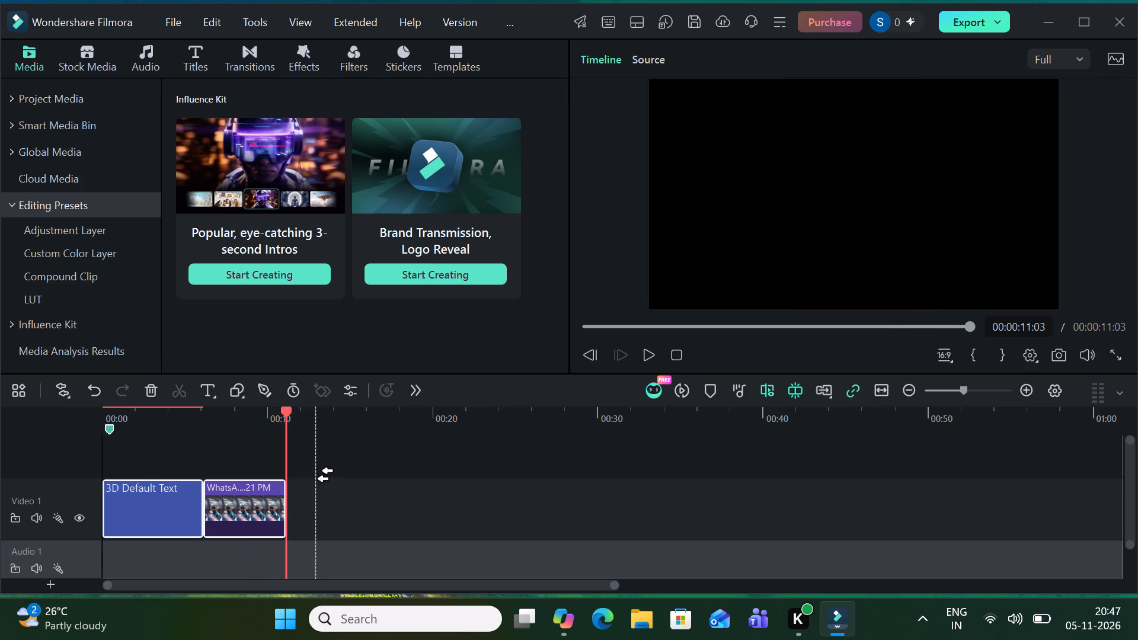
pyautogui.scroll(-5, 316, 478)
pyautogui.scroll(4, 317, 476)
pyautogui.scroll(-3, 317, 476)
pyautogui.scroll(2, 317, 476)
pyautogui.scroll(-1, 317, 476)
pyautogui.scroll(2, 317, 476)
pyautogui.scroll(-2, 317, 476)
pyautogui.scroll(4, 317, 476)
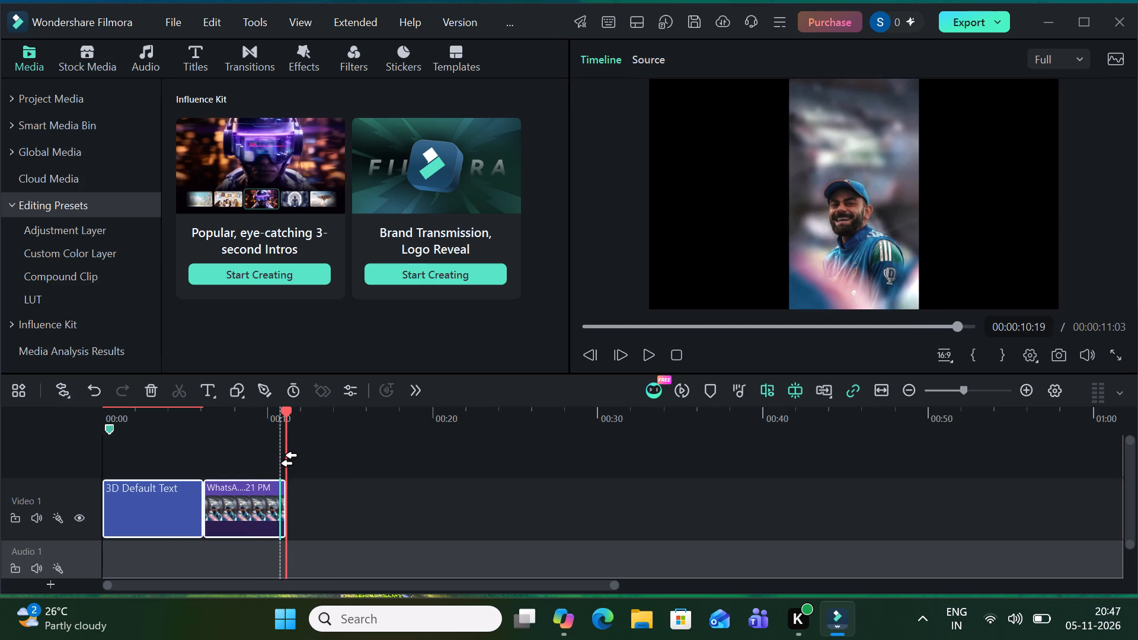
# Scrub back and forth through the timeline to review the title and photo clips, ending at 00:00:00:00.
pyautogui.moveTo(280, 463); pyautogui.dragTo(155, 419)
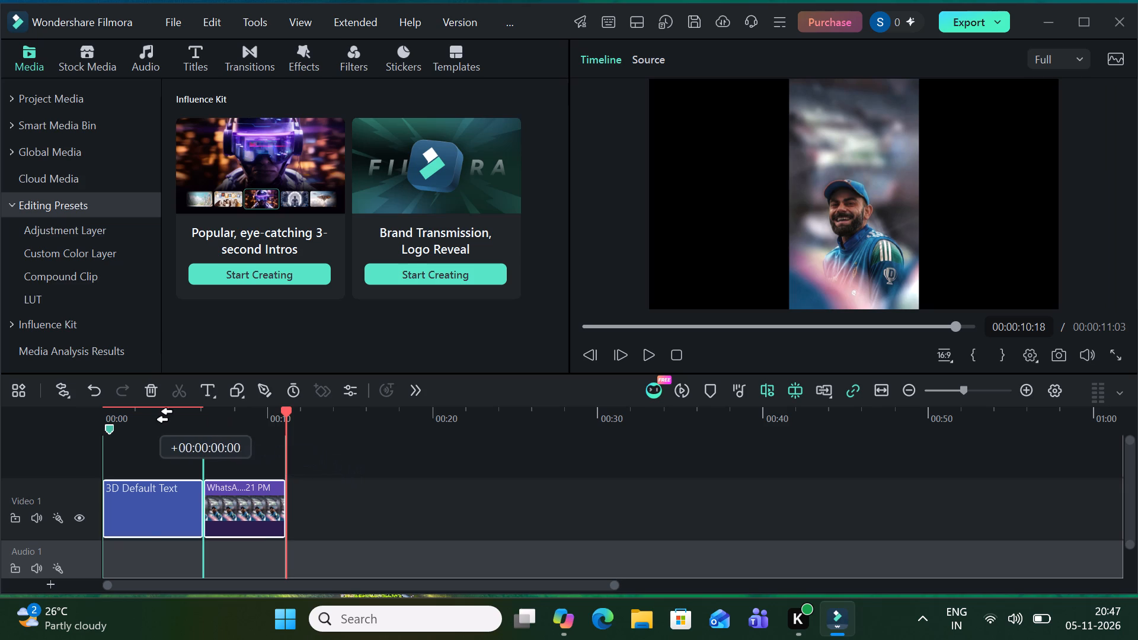
pyautogui.moveTo(155, 419); pyautogui.dragTo(152, 418)
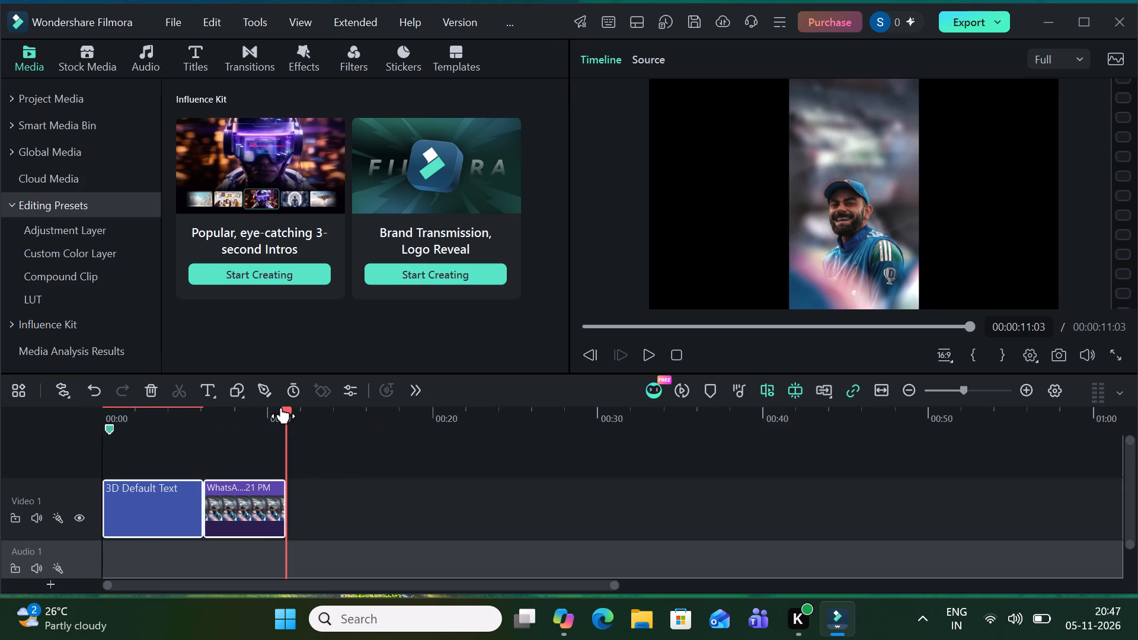
pyautogui.moveTo(282, 407); pyautogui.dragTo(46, 385)
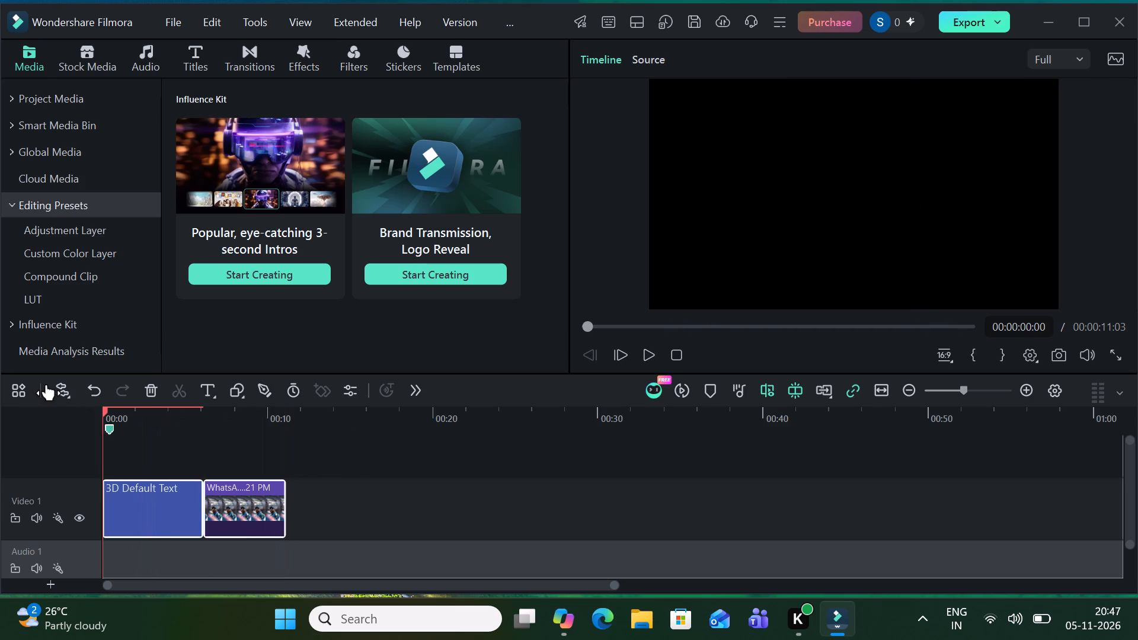
pyautogui.moveTo(46, 385); pyautogui.dragTo(923, 485)
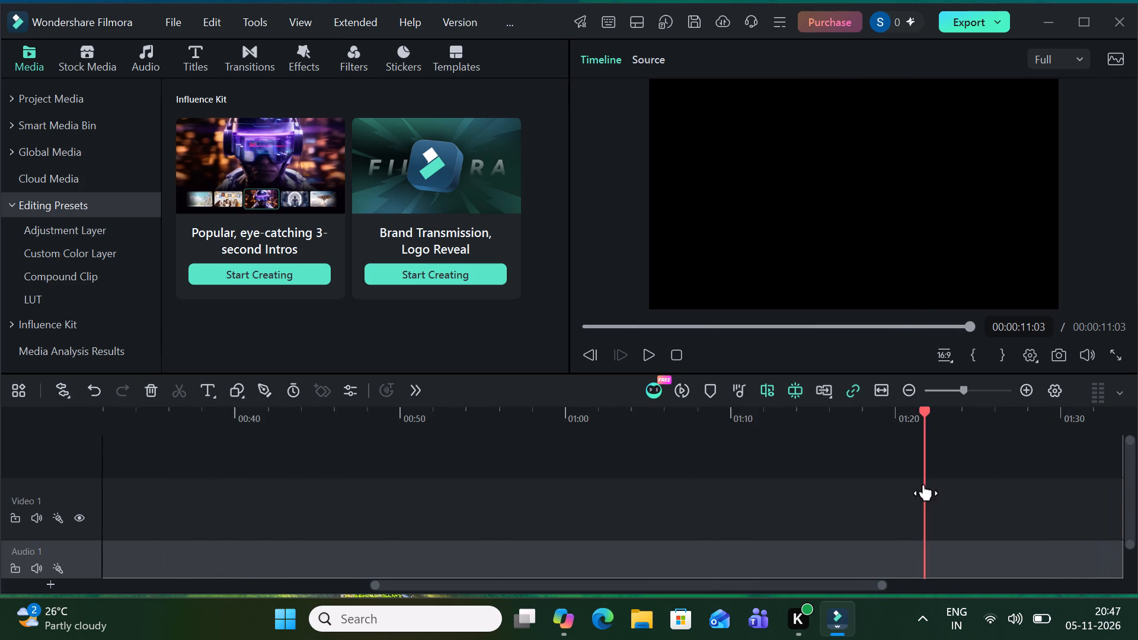
pyautogui.moveTo(923, 485); pyautogui.dragTo(1137, 444)
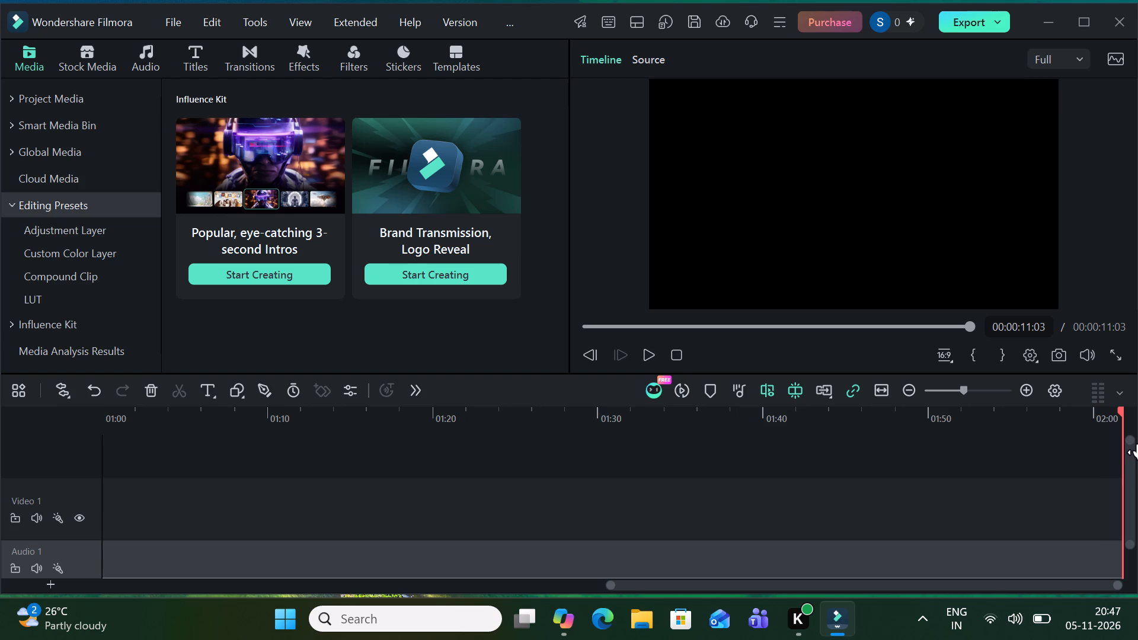
pyautogui.moveTo(1137, 444); pyautogui.dragTo(0, 373)
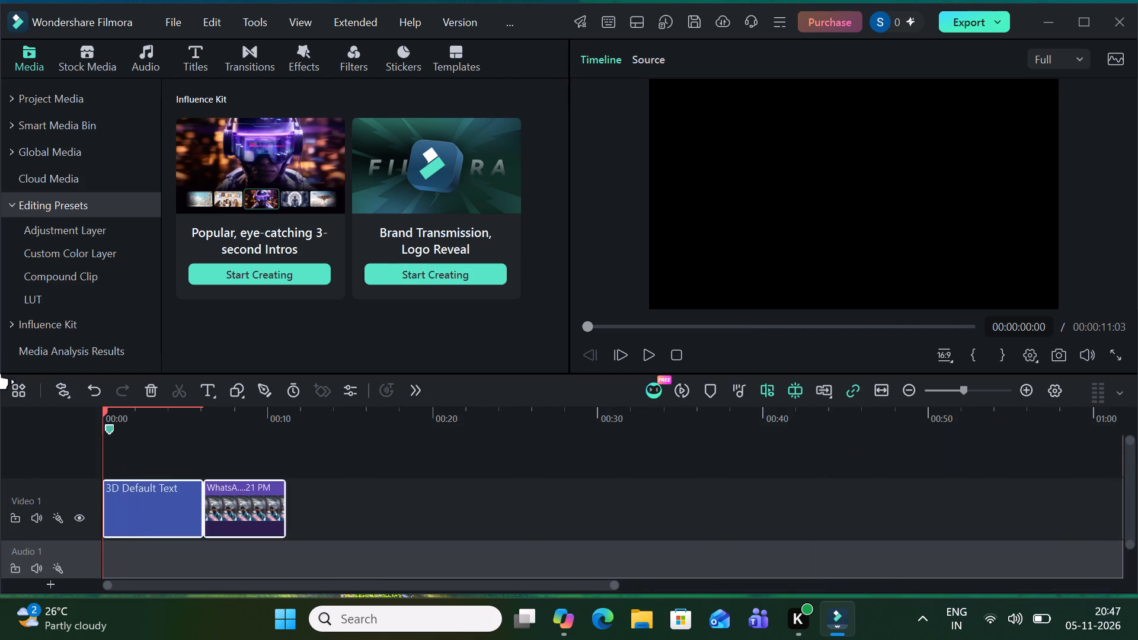
pyautogui.moveTo(0, 373); pyautogui.dragTo(11, 379)
pyautogui.moveTo(105, 437); pyautogui.dragTo(131, 442)
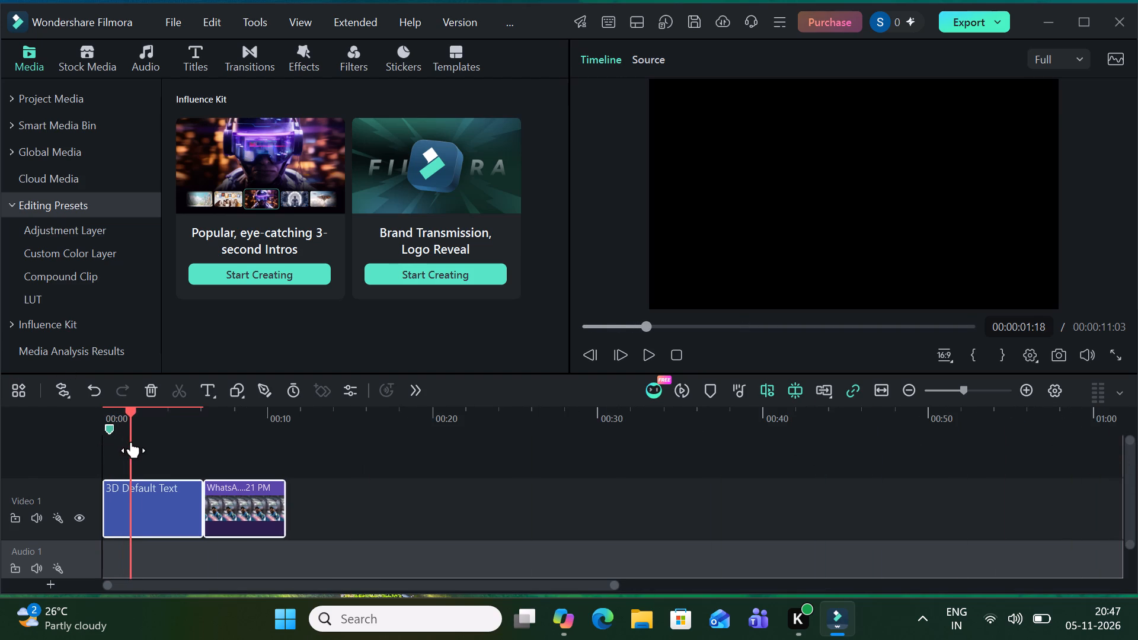
pyautogui.moveTo(131, 442); pyautogui.dragTo(269, 452)
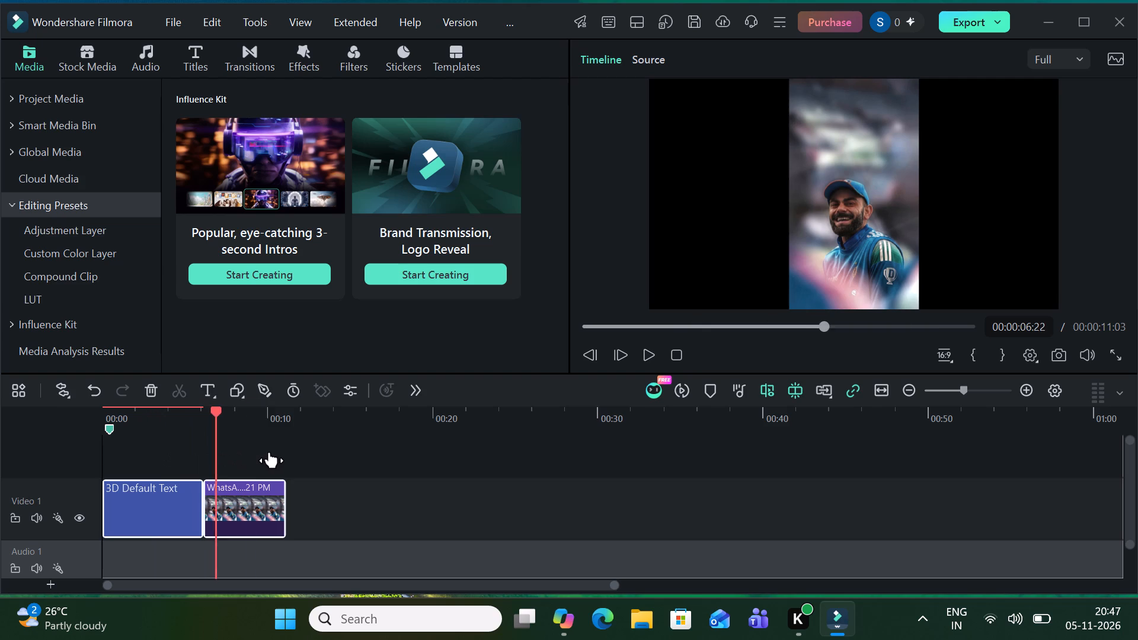
pyautogui.moveTo(269, 452); pyautogui.dragTo(0, 466)
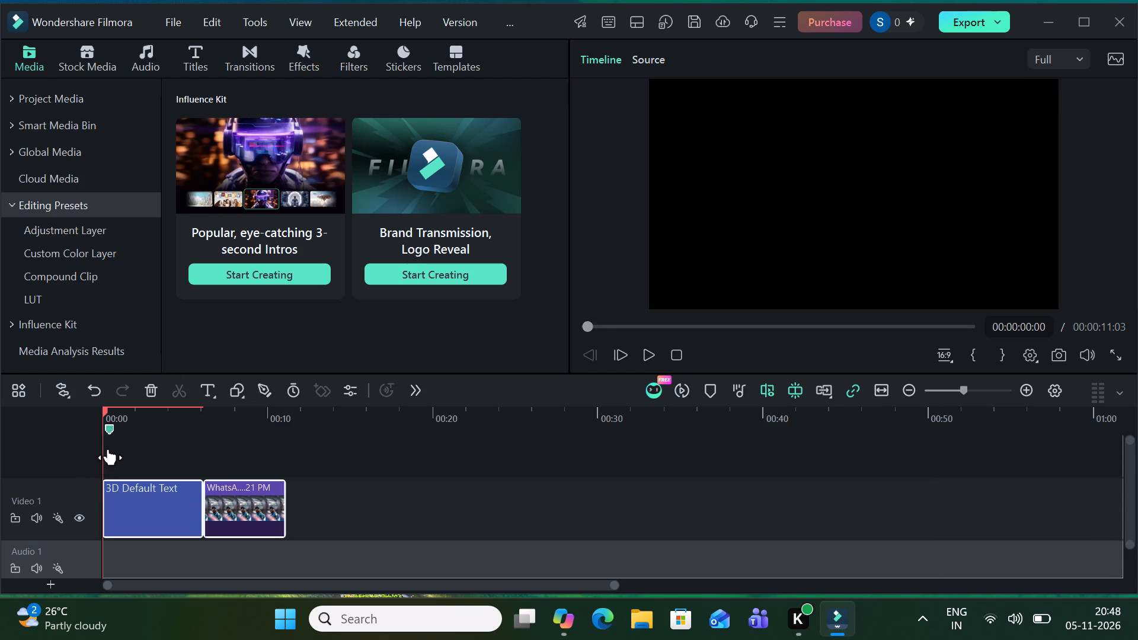
# Place the playhead at the cut between the 3D title clip and the photo clip, at 00:00:06:03.
pyautogui.moveTo(108, 448); pyautogui.dragTo(203, 489)
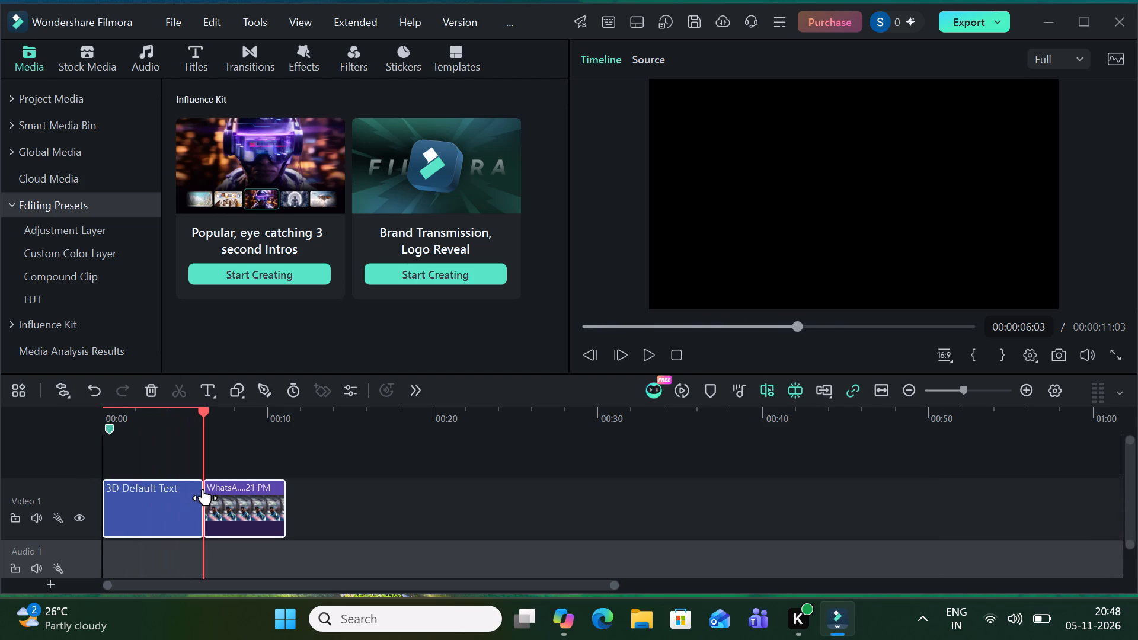
pyautogui.moveTo(203, 489); pyautogui.dragTo(201, 494)
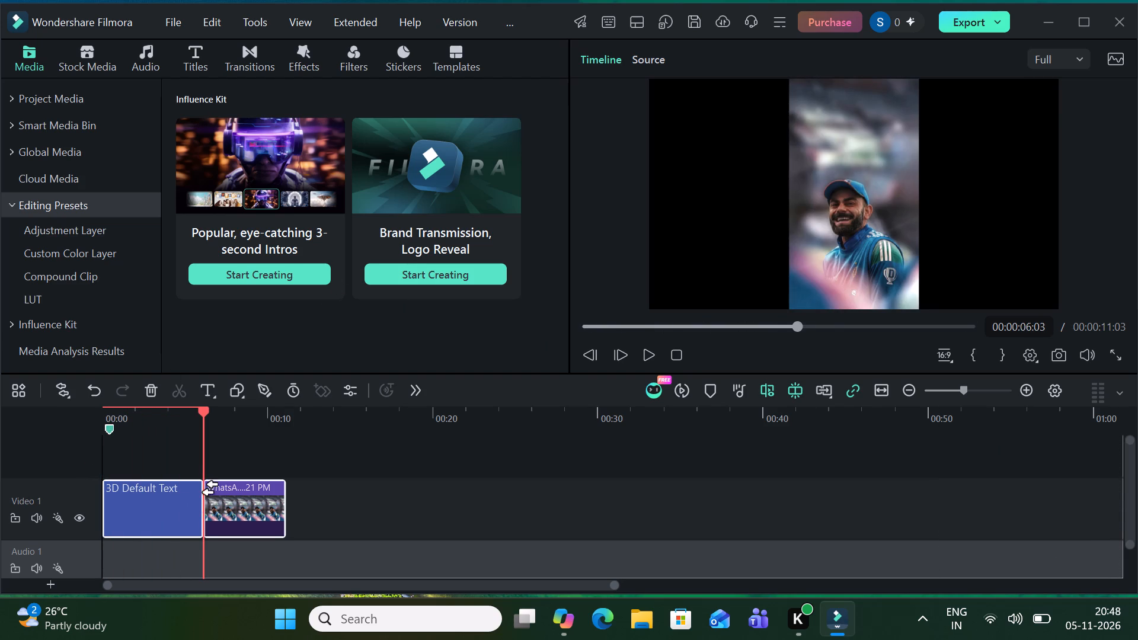
pyautogui.moveTo(193, 430); pyautogui.dragTo(204, 434)
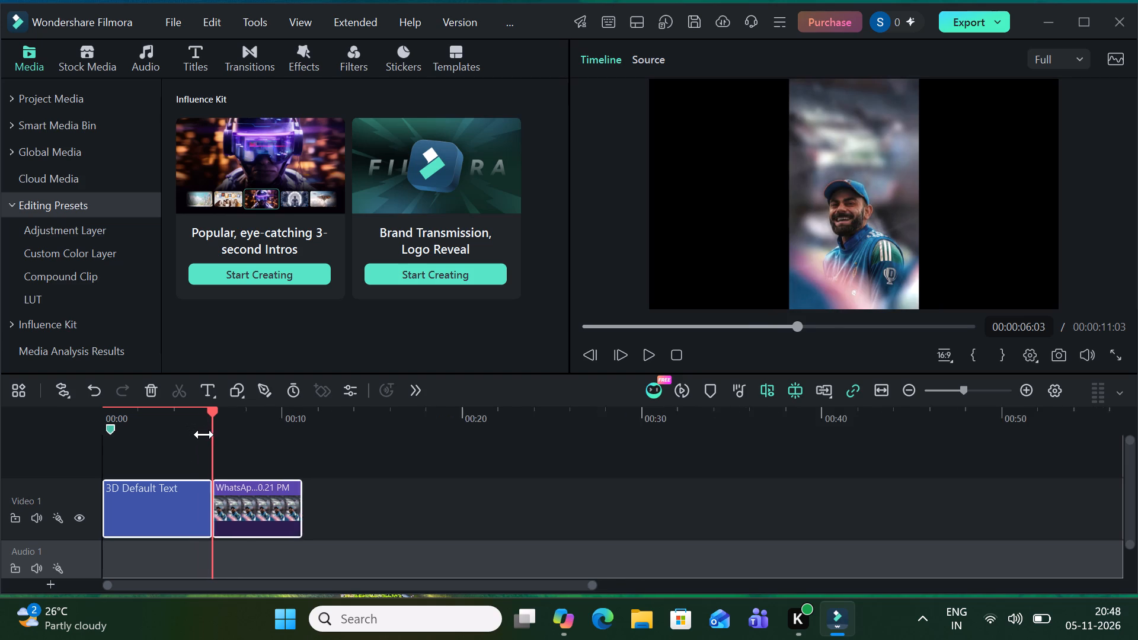
pyautogui.moveTo(204, 434); pyautogui.dragTo(186, 460)
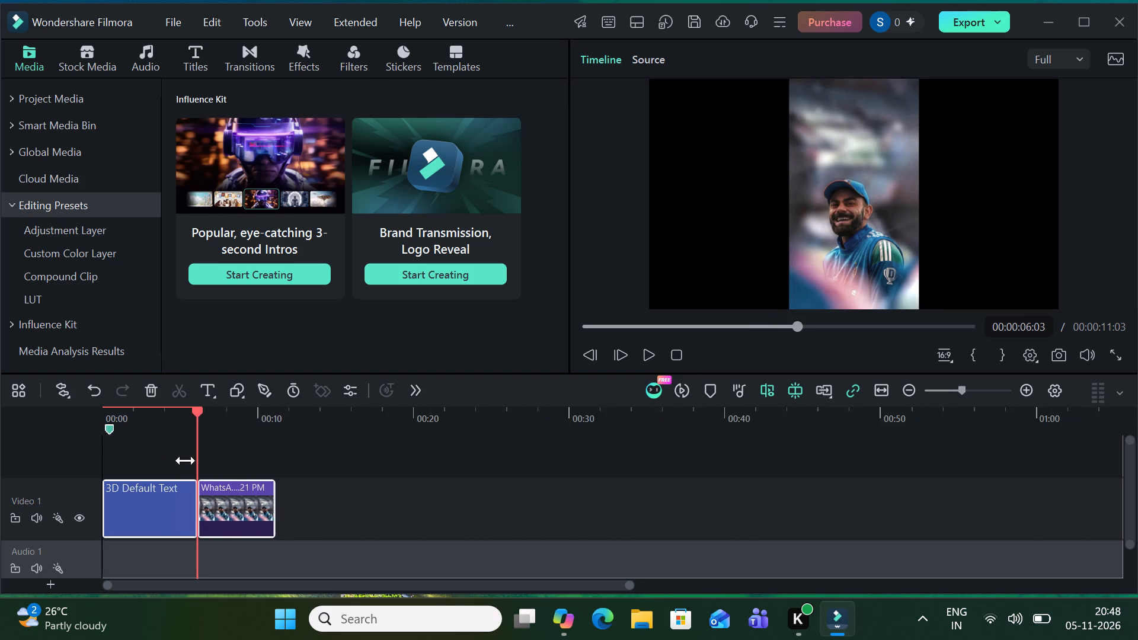
pyautogui.moveTo(186, 460); pyautogui.dragTo(187, 462)
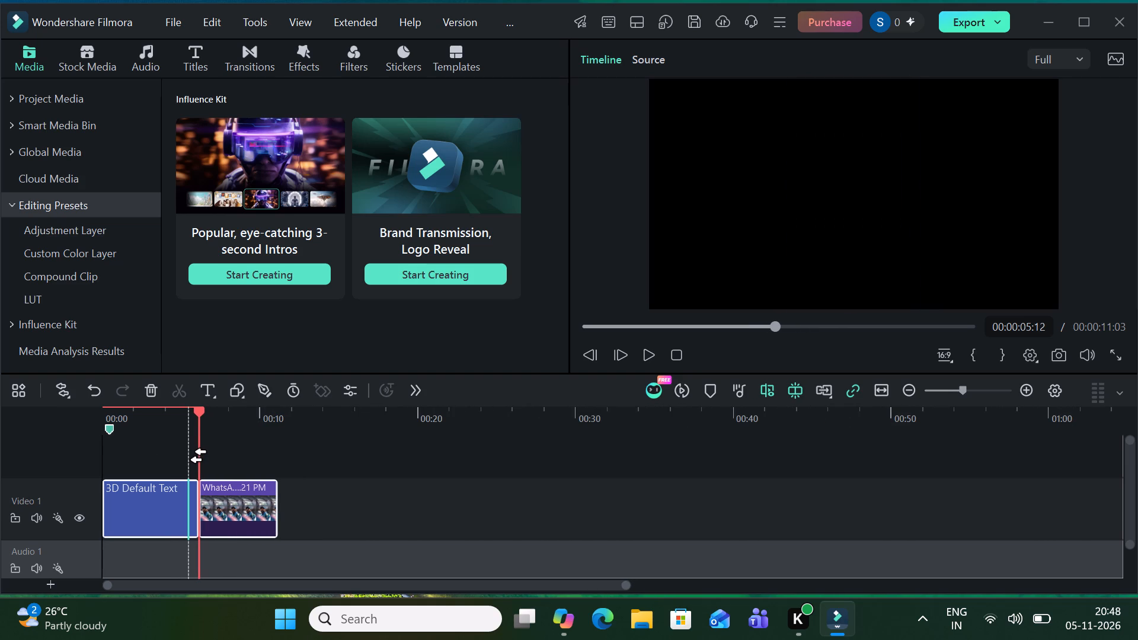
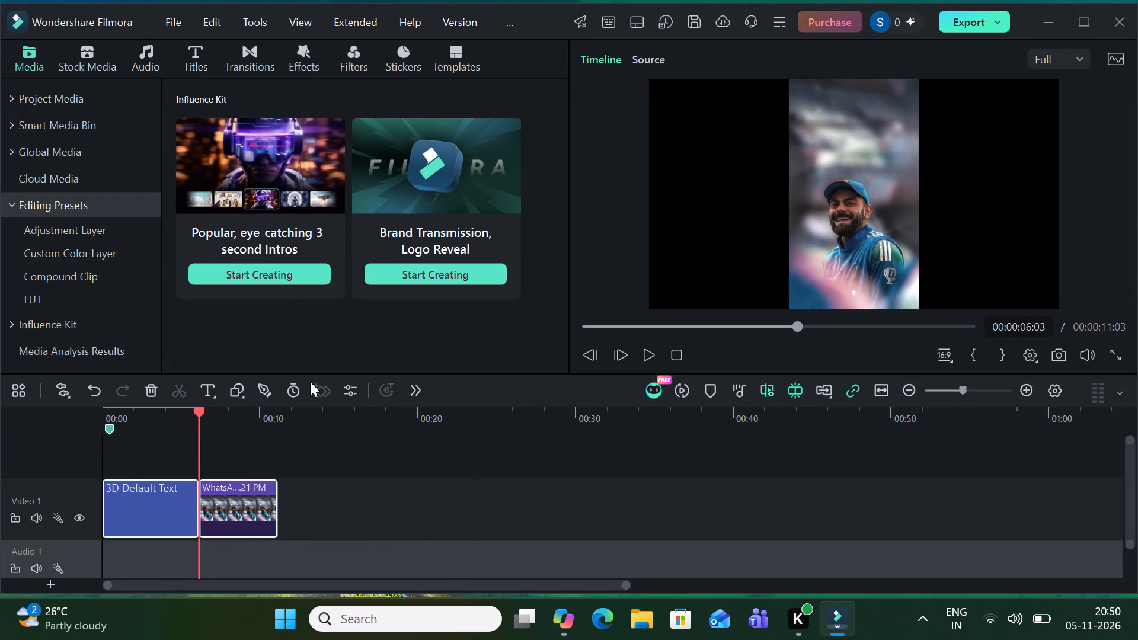
# Browse Smart Media Bin, Global Media and the AI Media tools, including Text to Video, Video Extend and My Files.
pyautogui.click(125, 130)
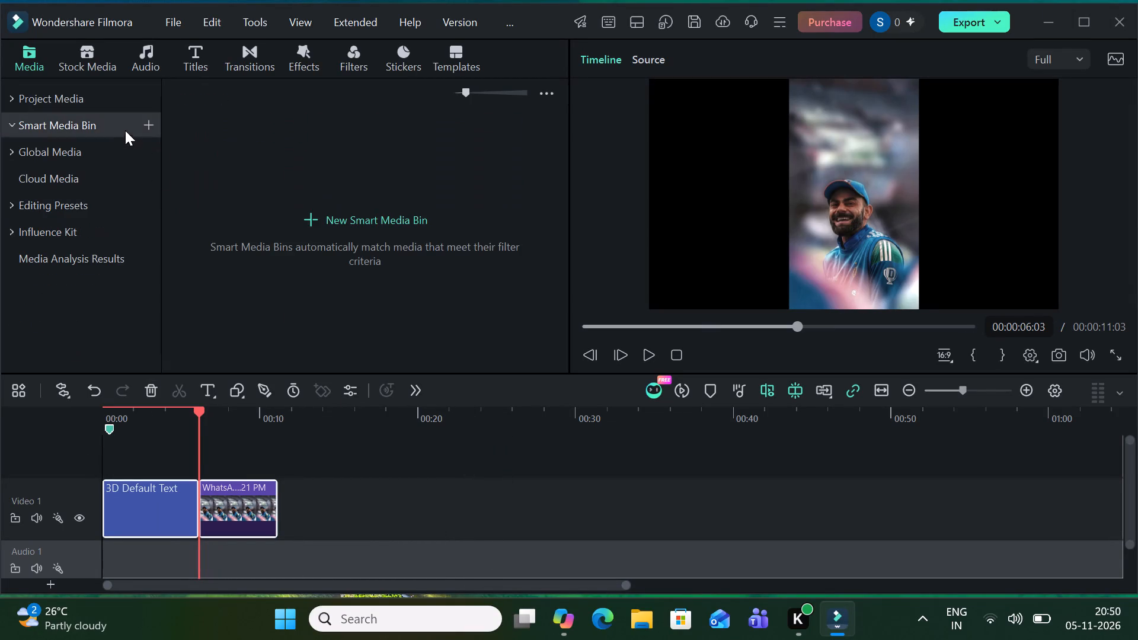
pyautogui.click(126, 170)
pyautogui.click(128, 152)
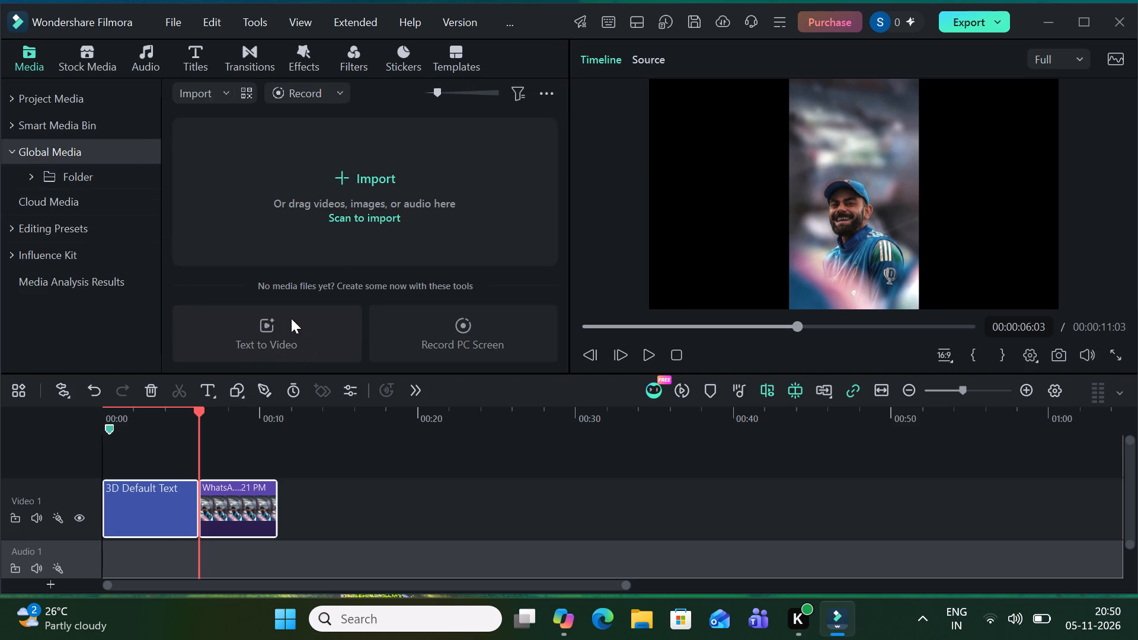
pyautogui.moveTo(272, 331); pyautogui.dragTo(272, 332)
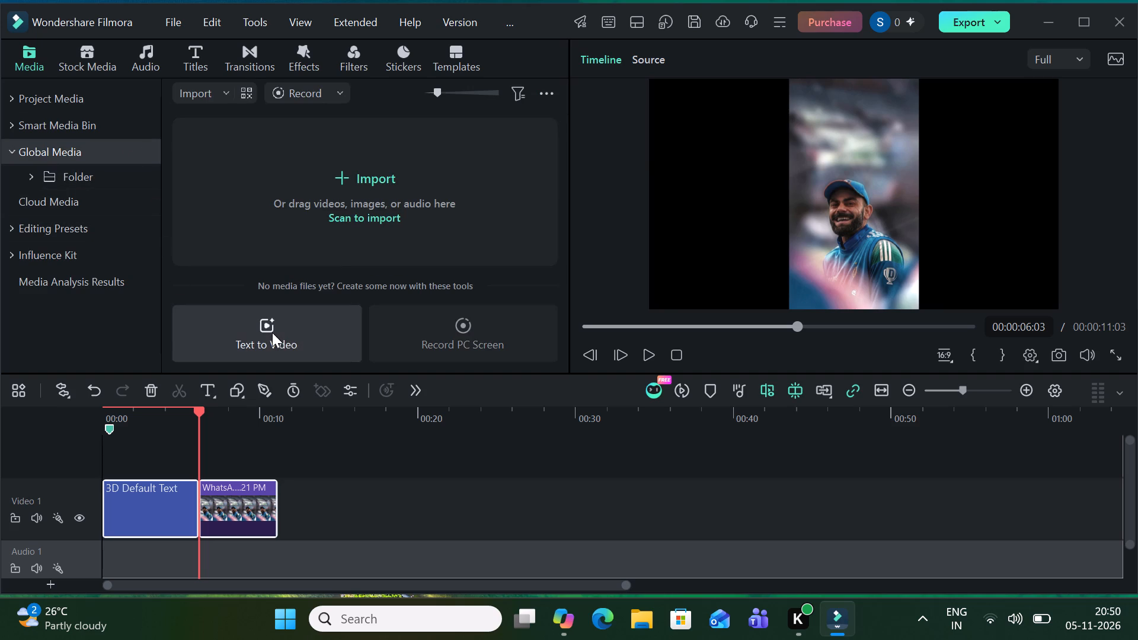
pyautogui.moveTo(272, 332); pyautogui.dragTo(253, 343)
pyautogui.click(258, 330)
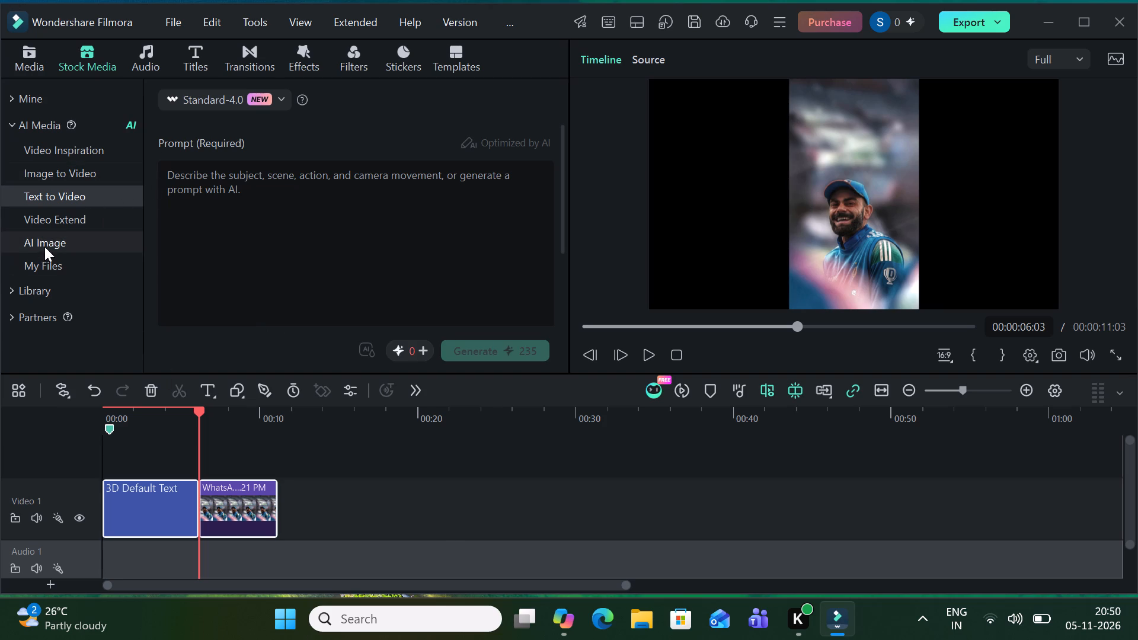
pyautogui.click(61, 218)
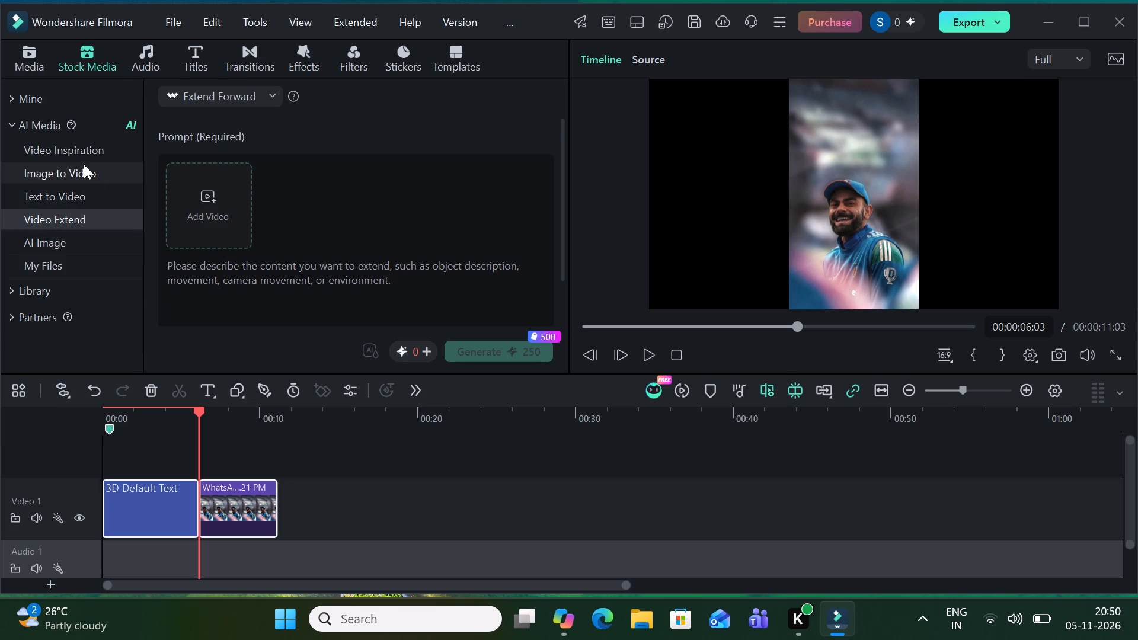
pyautogui.click(58, 165)
pyautogui.click(55, 263)
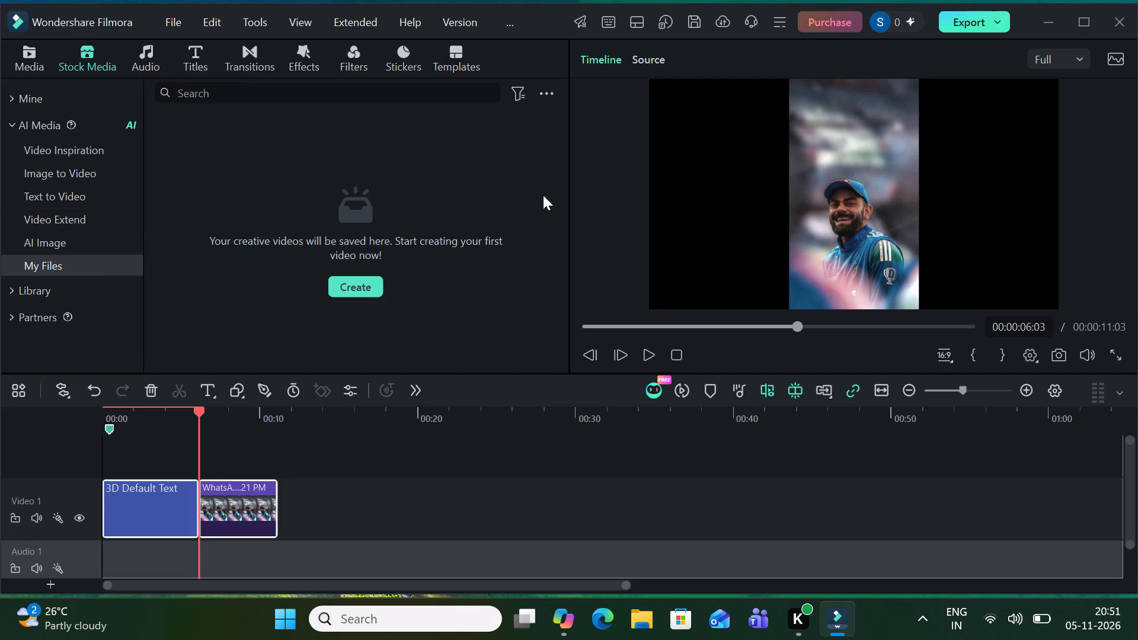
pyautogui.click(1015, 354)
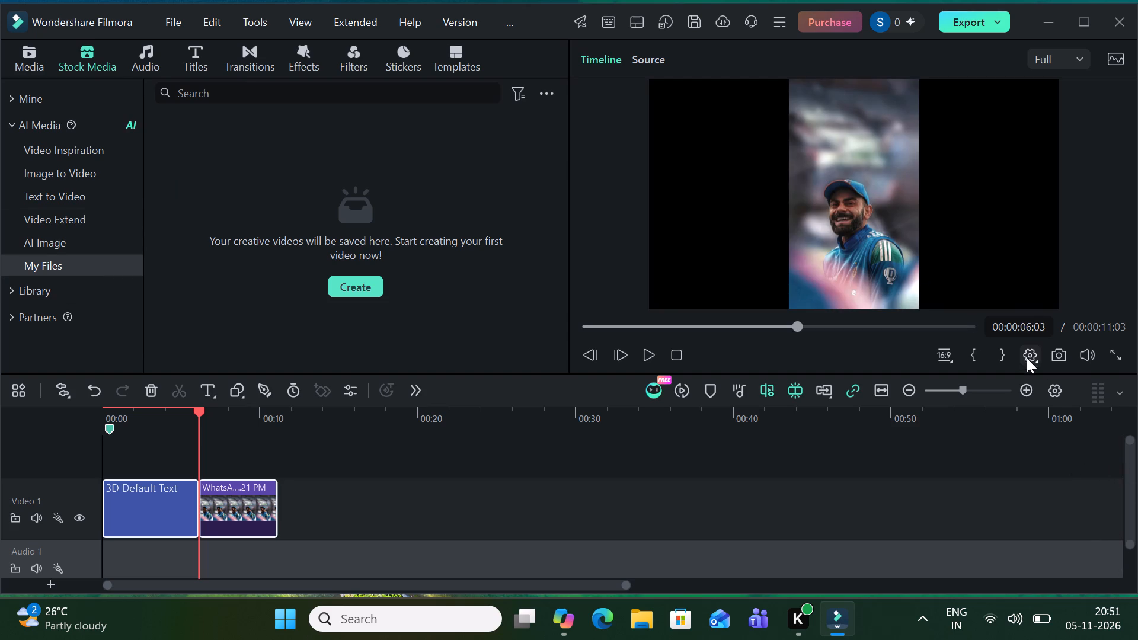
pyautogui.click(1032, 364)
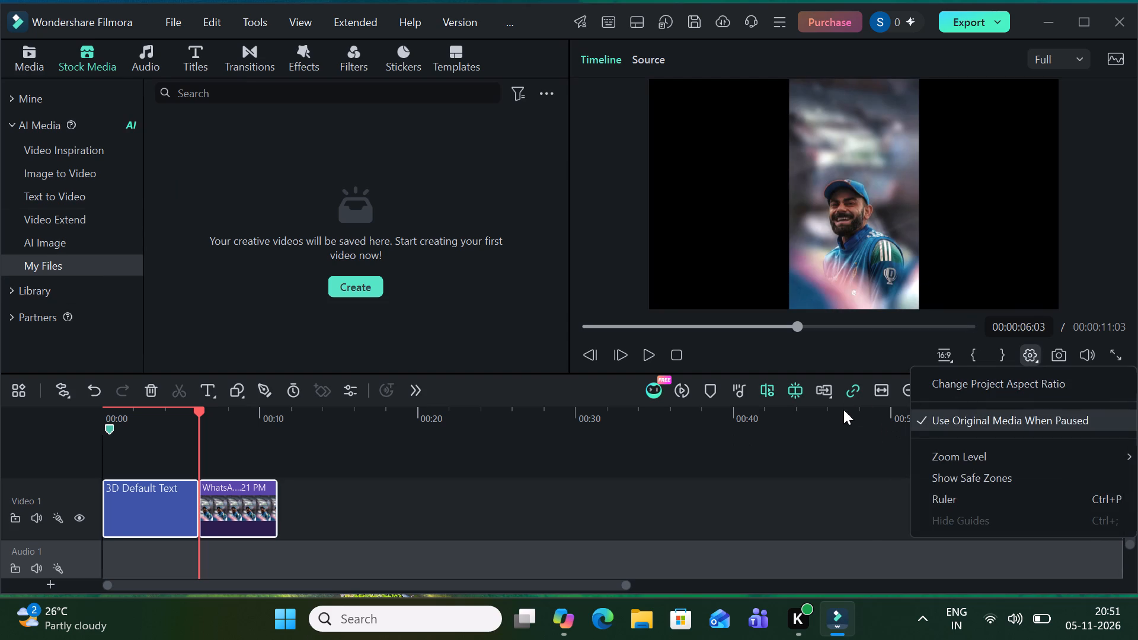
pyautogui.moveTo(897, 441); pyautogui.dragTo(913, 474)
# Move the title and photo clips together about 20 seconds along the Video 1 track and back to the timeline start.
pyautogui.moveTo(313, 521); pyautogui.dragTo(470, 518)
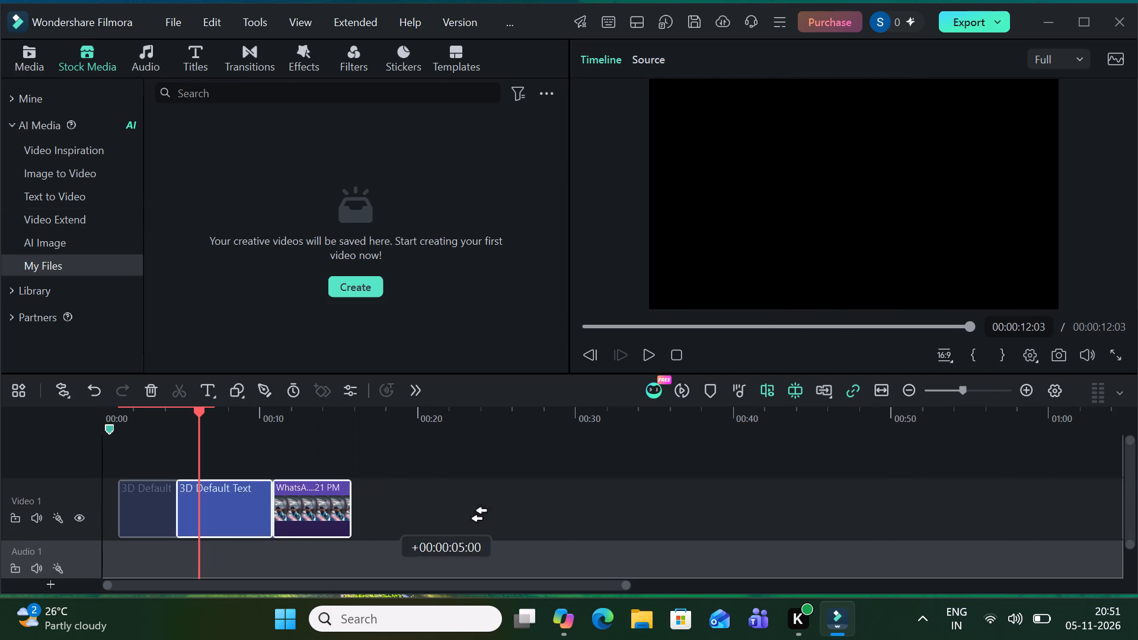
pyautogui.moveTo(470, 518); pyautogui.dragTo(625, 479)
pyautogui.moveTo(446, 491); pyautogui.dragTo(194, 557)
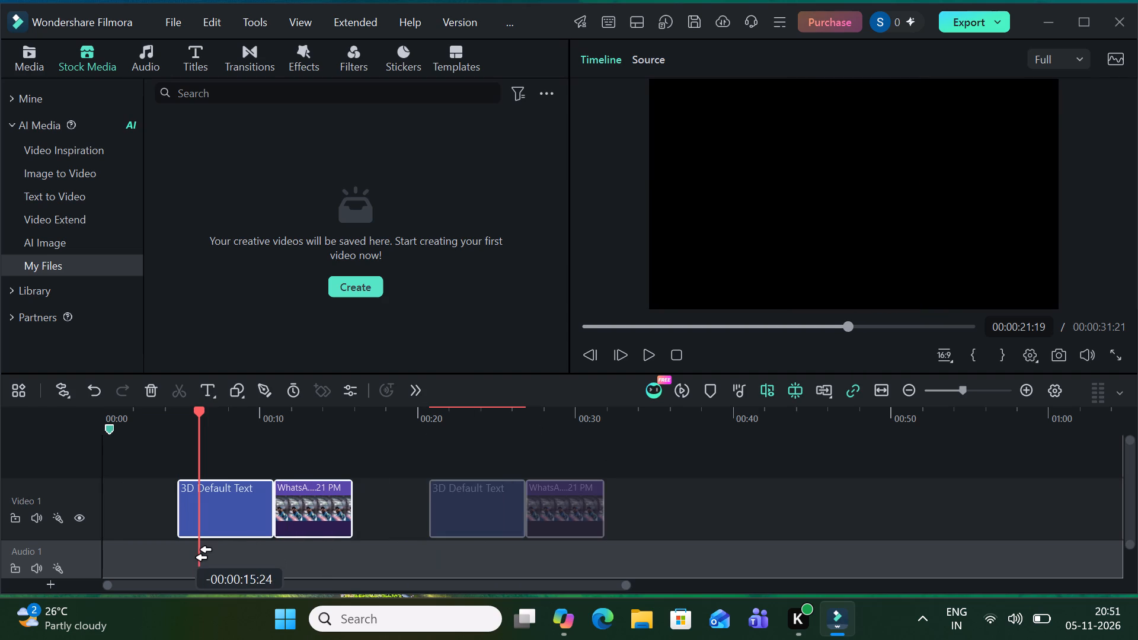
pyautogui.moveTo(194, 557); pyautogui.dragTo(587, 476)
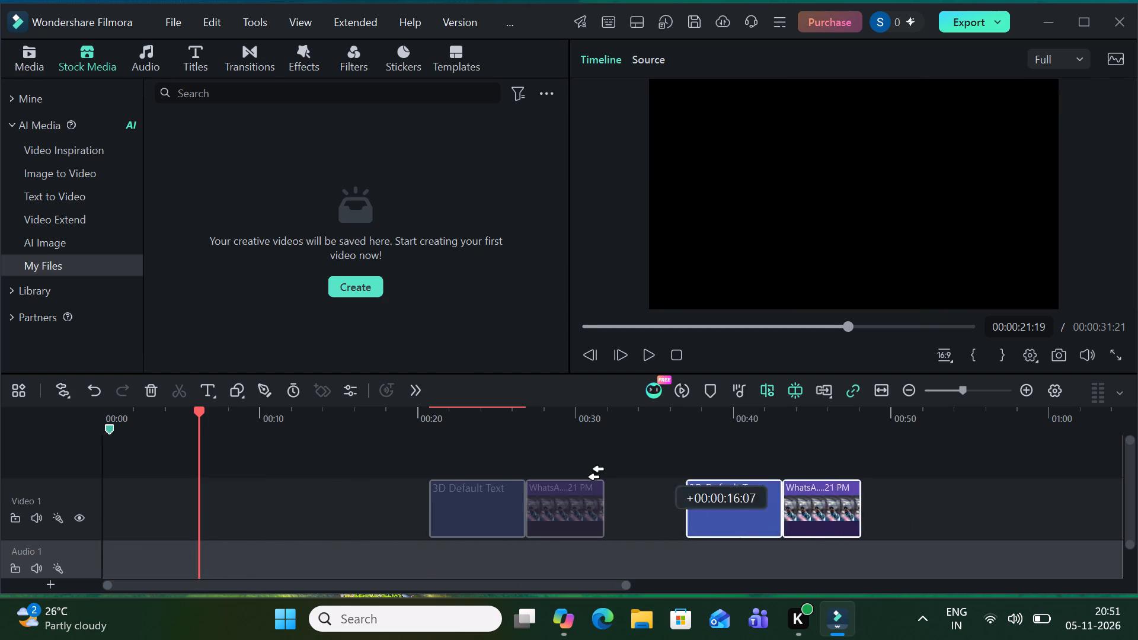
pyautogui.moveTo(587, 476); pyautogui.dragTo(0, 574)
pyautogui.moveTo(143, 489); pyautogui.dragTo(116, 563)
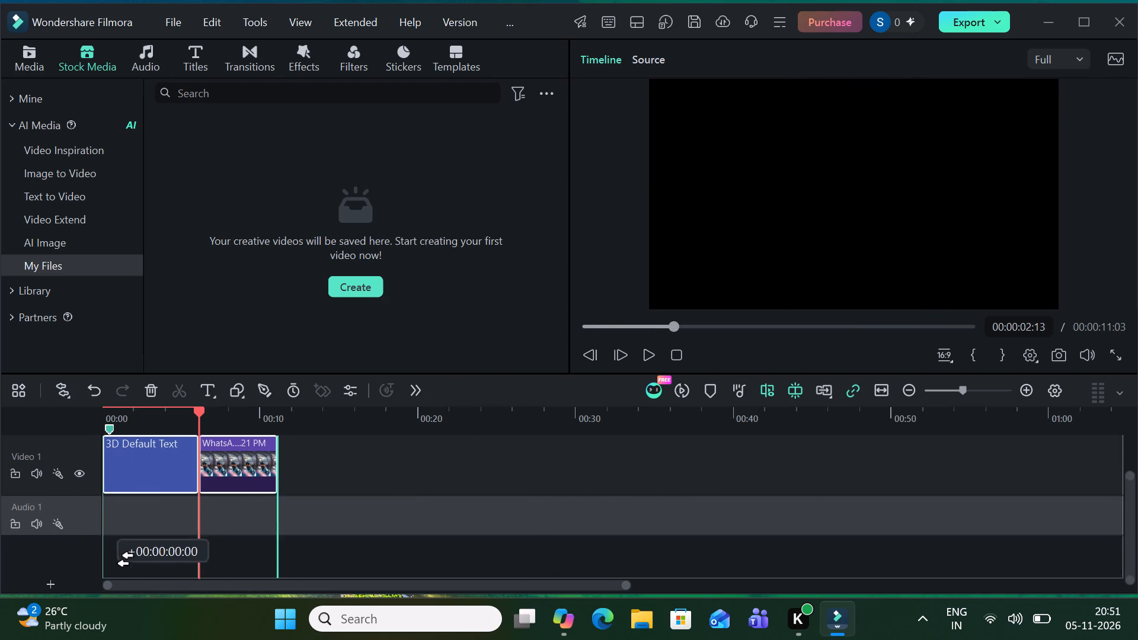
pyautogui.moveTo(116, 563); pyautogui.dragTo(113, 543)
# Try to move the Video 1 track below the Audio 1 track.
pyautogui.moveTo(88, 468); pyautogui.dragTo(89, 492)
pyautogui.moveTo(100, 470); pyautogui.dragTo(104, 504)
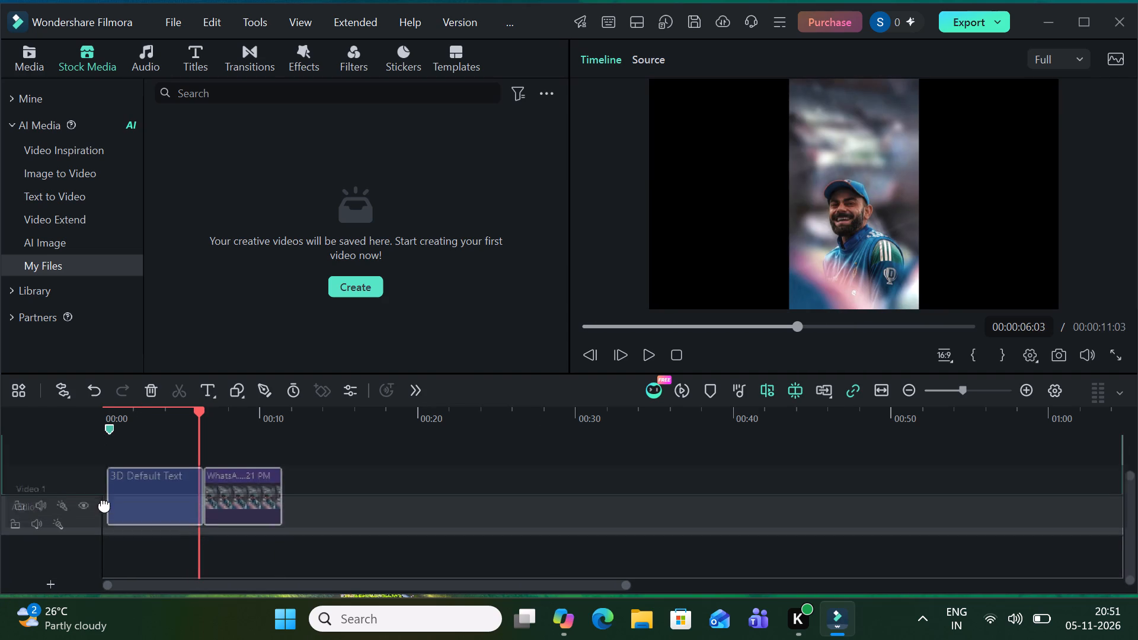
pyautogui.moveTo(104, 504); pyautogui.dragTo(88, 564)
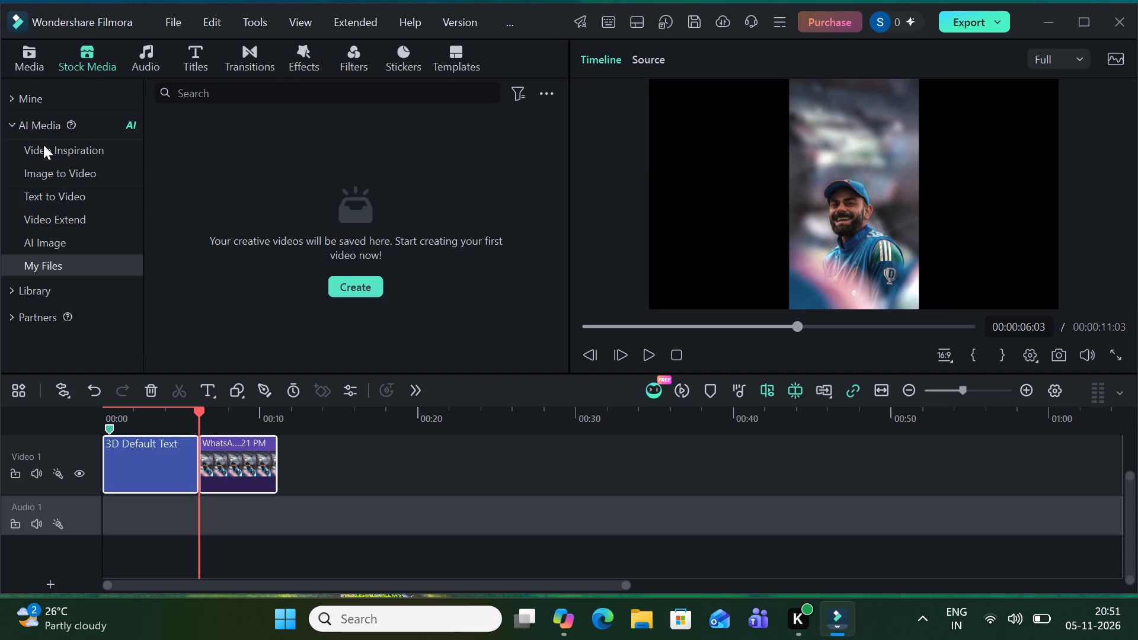
# Open the Text to Video generator and look at its model choices.
pyautogui.click(17, 193)
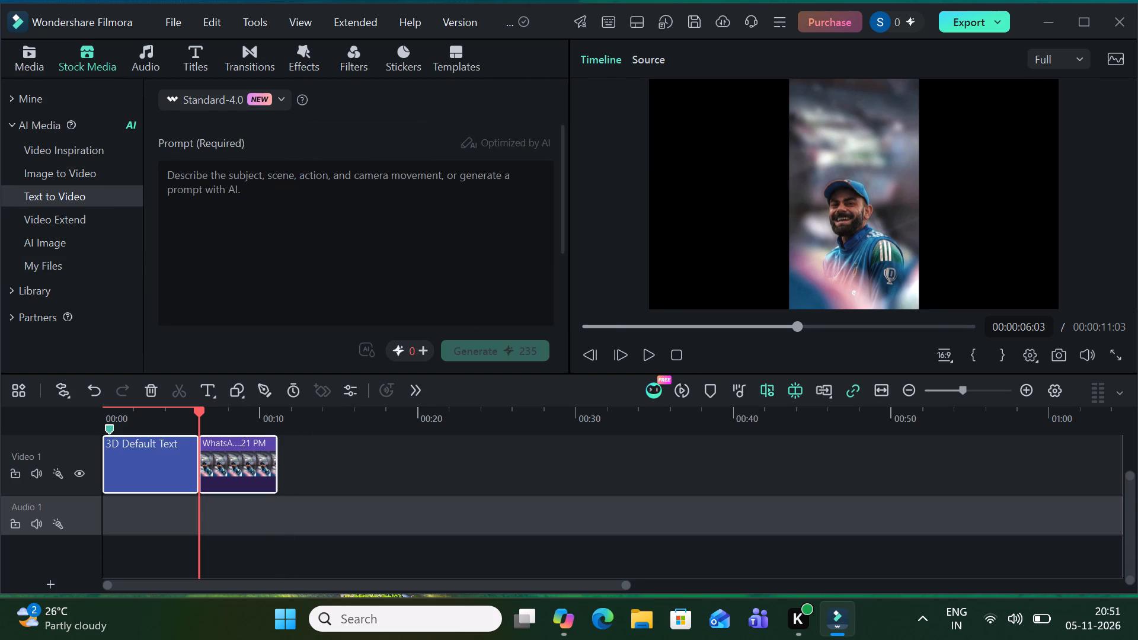
pyautogui.moveTo(358, 302); pyautogui.dragTo(401, 301)
pyautogui.click(273, 98)
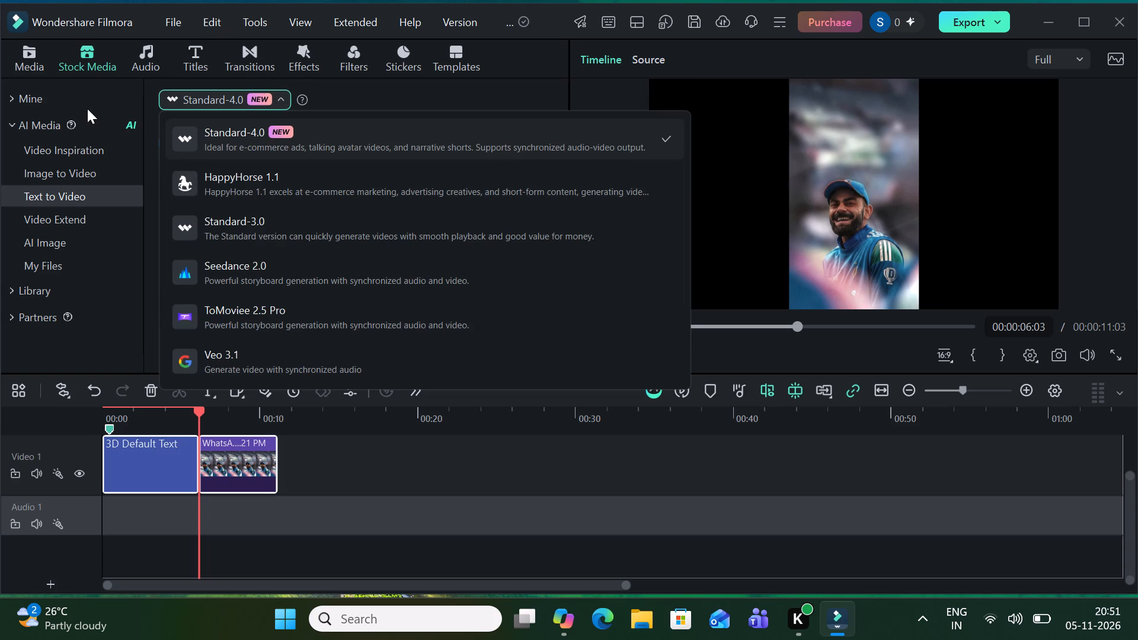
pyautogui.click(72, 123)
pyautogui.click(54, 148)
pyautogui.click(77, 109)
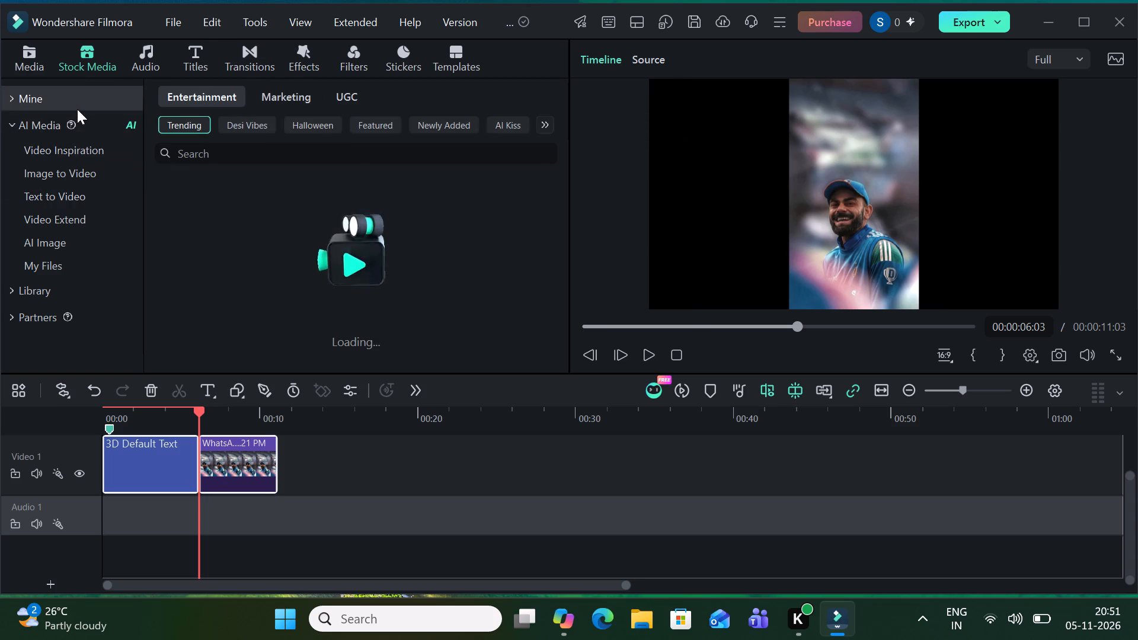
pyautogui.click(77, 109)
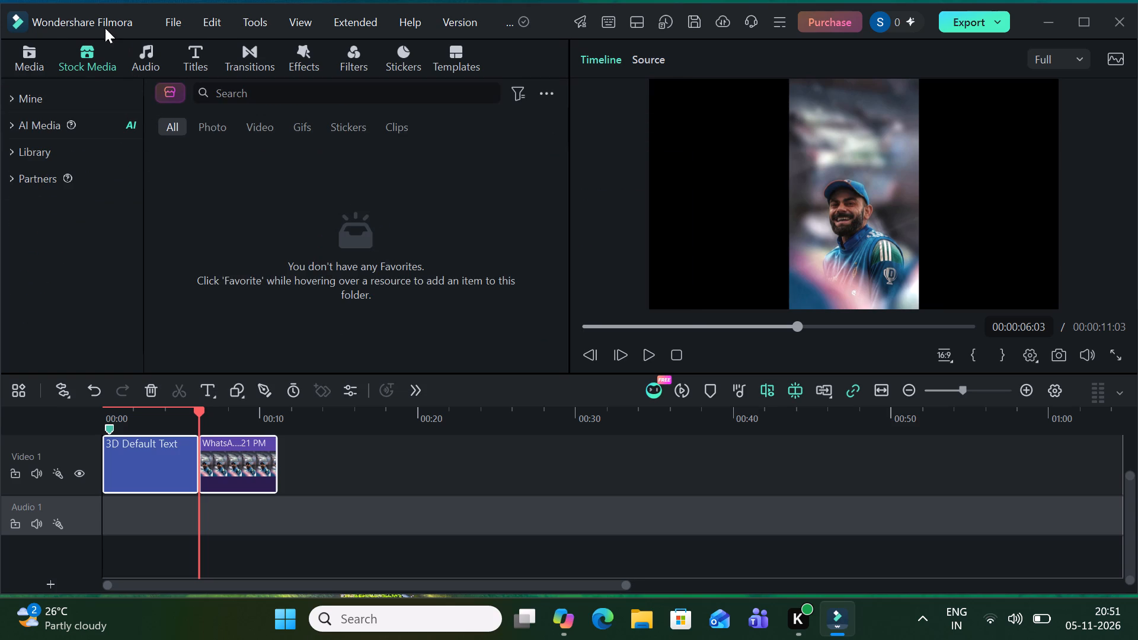
# Open the media import file browser on the Downloads folder.
pyautogui.click(30, 55)
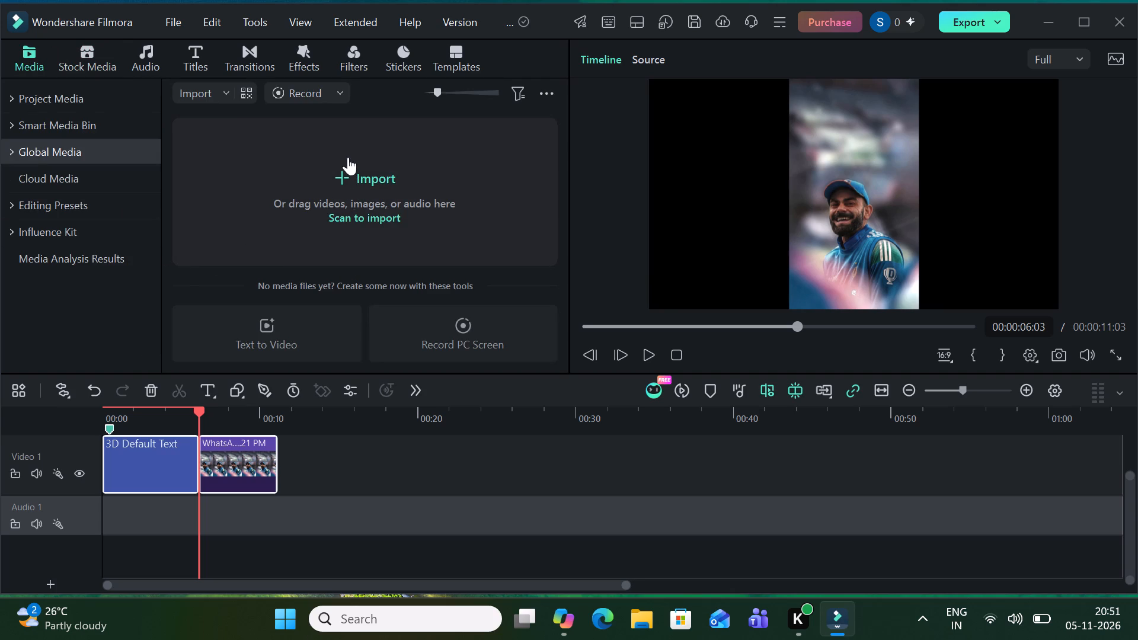
pyautogui.moveTo(341, 170); pyautogui.dragTo(346, 171)
pyautogui.scroll(-2, 271, 180)
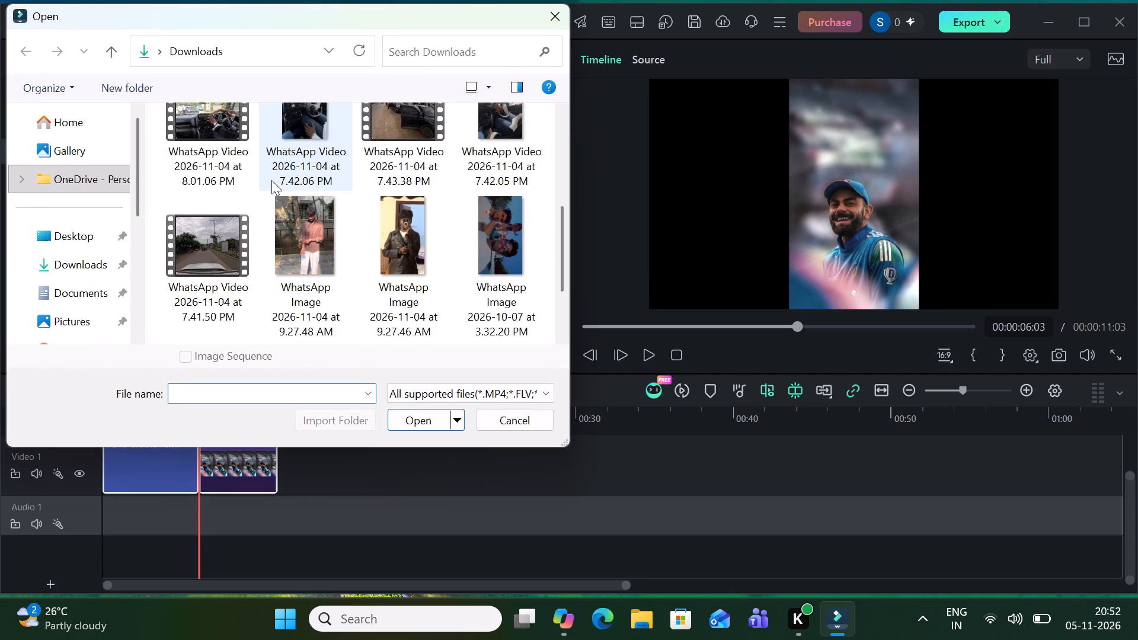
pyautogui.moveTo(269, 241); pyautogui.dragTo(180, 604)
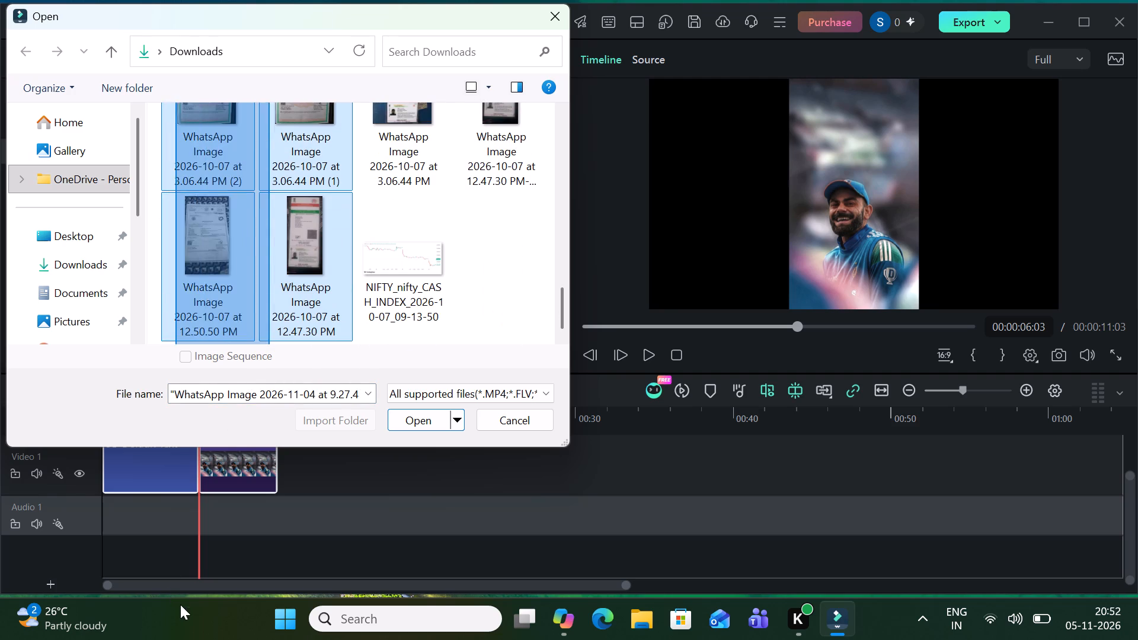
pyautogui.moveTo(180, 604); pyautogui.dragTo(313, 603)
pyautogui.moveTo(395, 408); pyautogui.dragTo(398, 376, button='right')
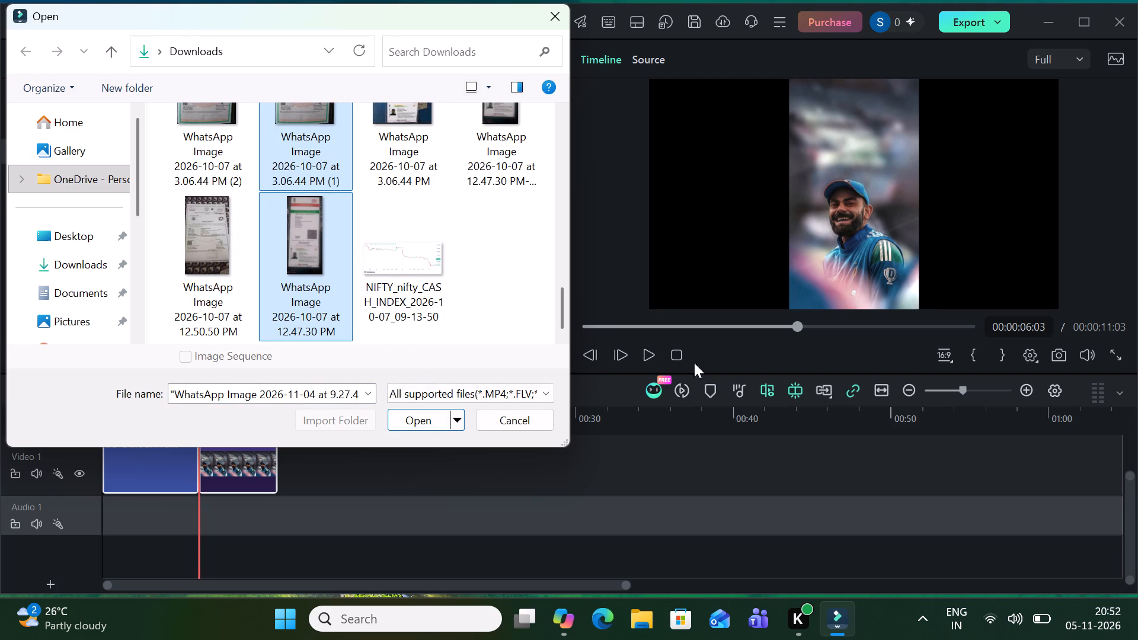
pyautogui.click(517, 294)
# Add WhatsApp Video 2026-11-04 at 7.43.38 PM from Downloads to the Video 1 track, starting at about 15 seconds.
pyautogui.scroll(4, 525, 283)
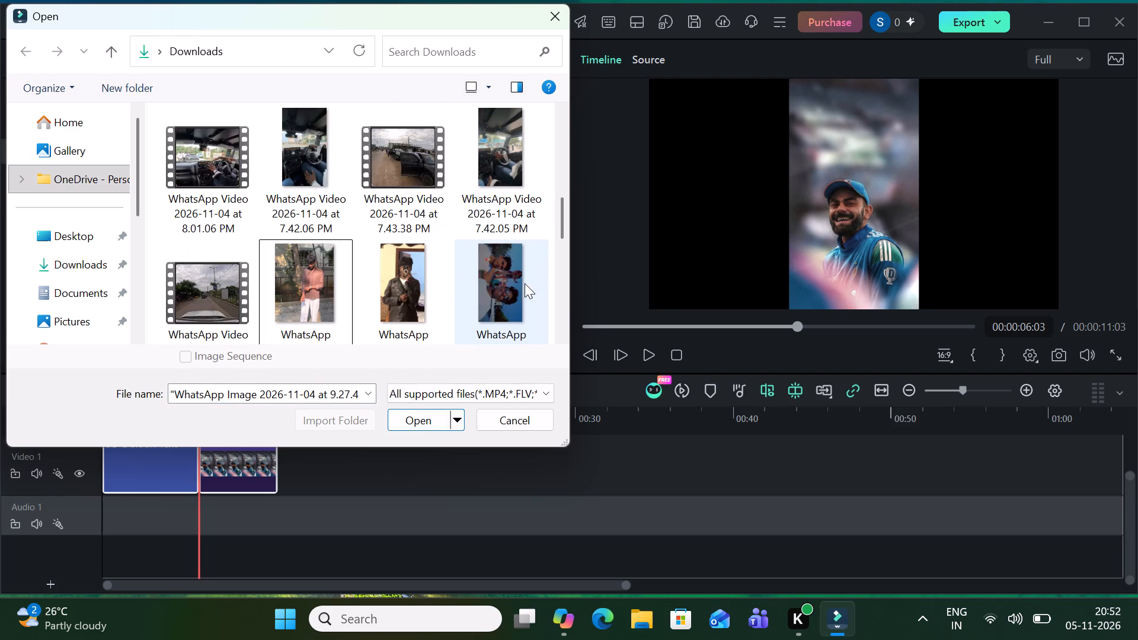
pyautogui.moveTo(391, 179); pyautogui.dragTo(239, 556)
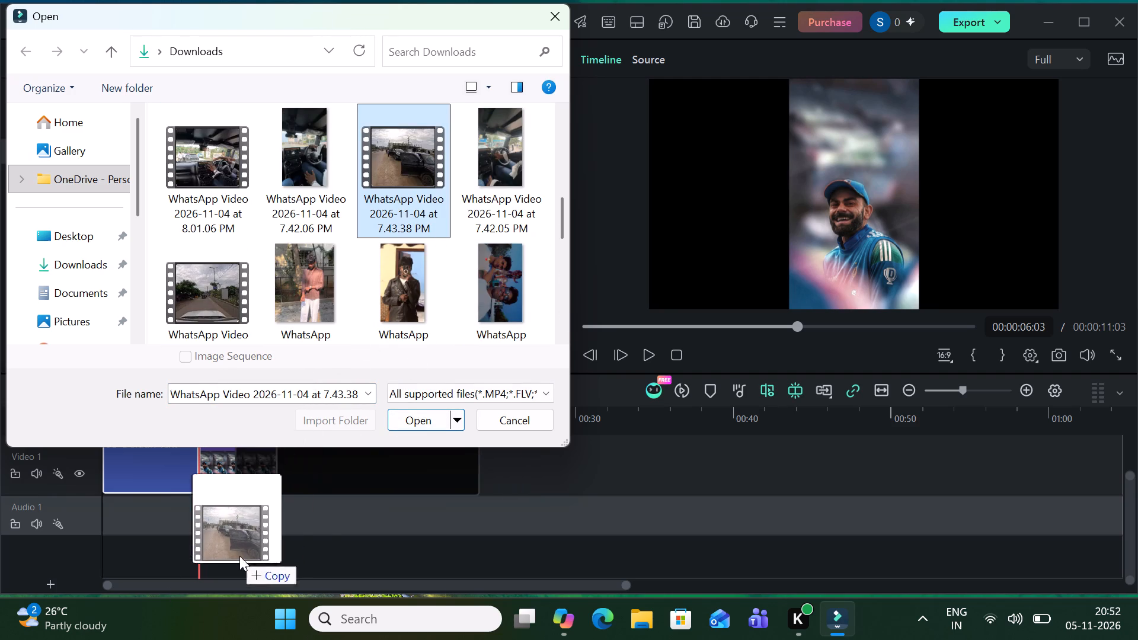
pyautogui.moveTo(239, 556); pyautogui.dragTo(338, 498)
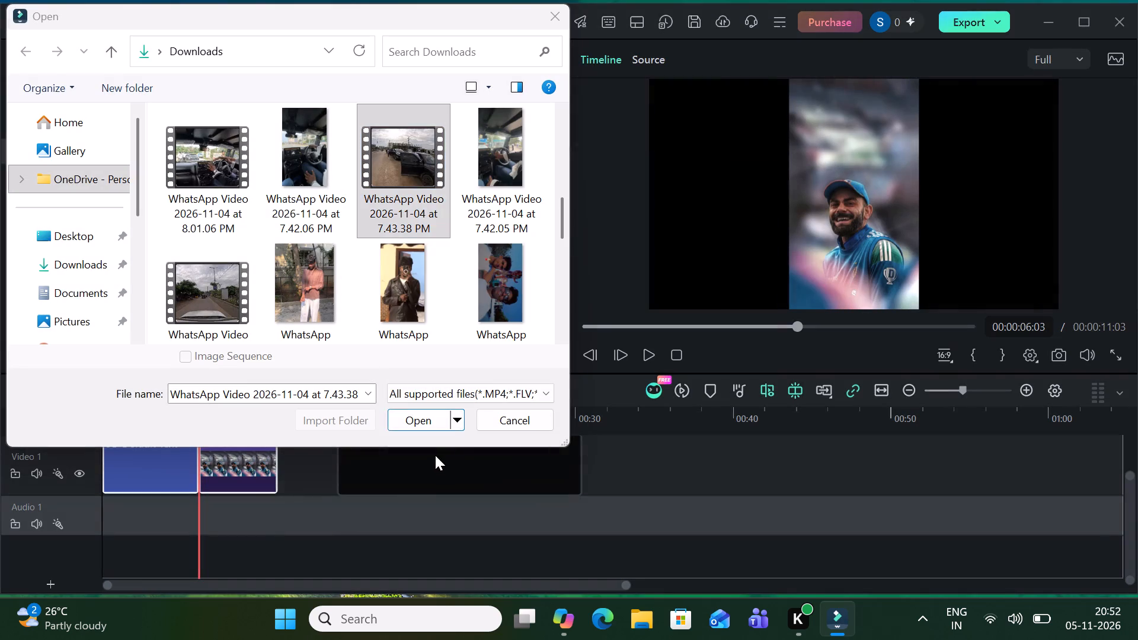
# Add WhatsApp Video 2026-11-04 at 7.42.06 PM to the Video 1 track after the previous video, starting at about 32 seconds.
pyautogui.moveTo(312, 129); pyautogui.dragTo(475, 572)
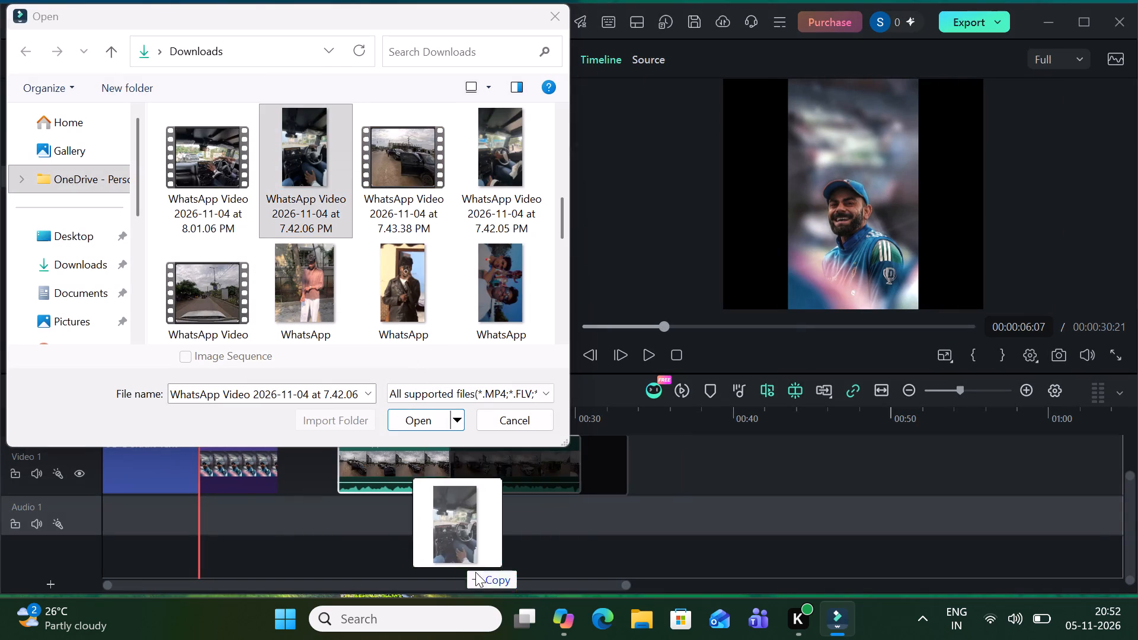
pyautogui.moveTo(475, 572); pyautogui.dragTo(728, 442)
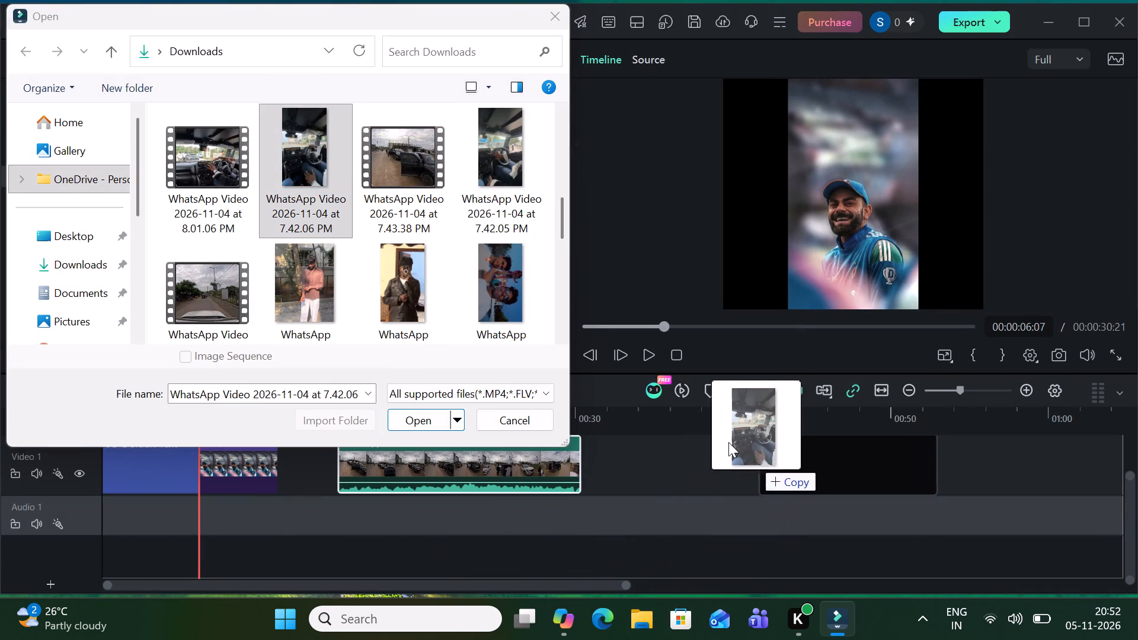
pyautogui.moveTo(728, 442); pyautogui.dragTo(611, 540)
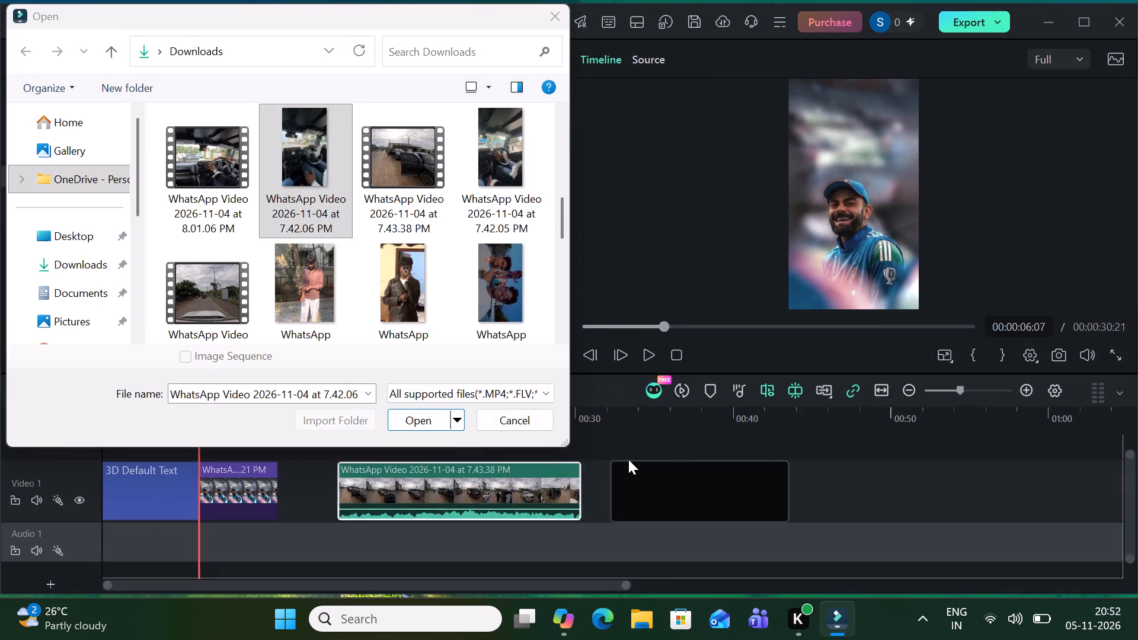
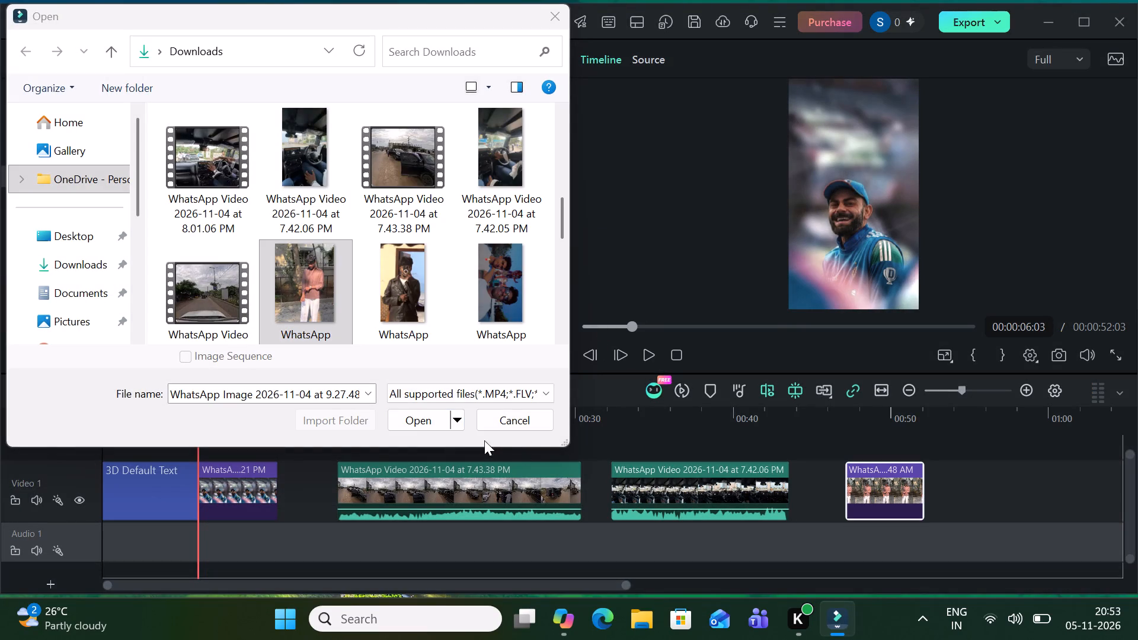
# Import the selected WhatsApp Image 2026-11-04 at 9.27.48 from Downloads into the Global Media folder.
pyautogui.click(424, 428)
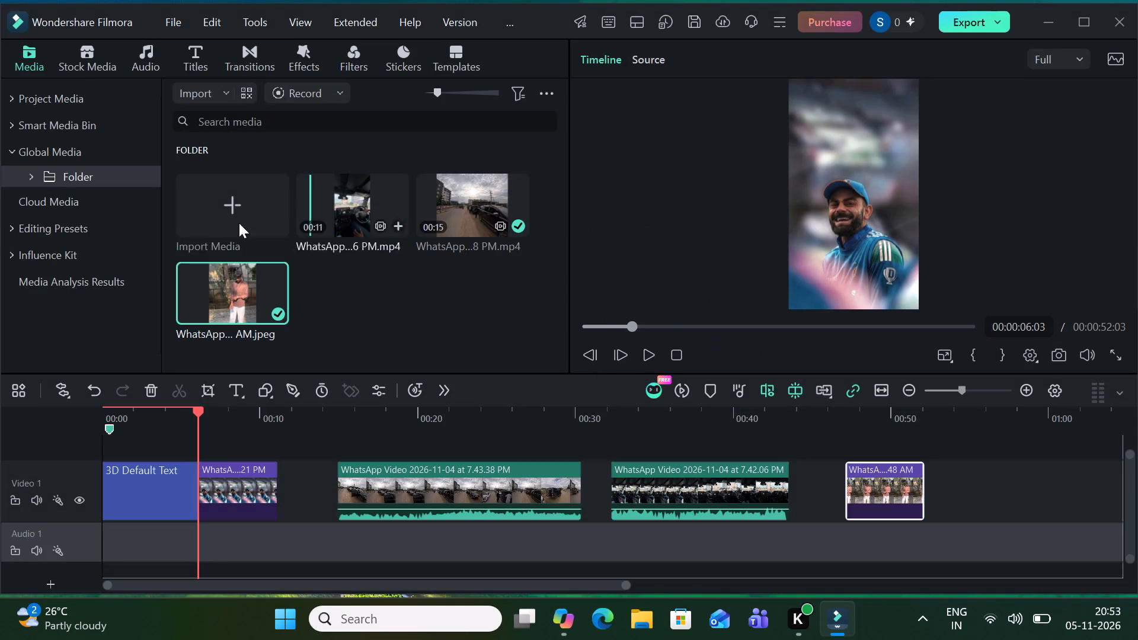
# Browse the media library's Global Media, Smart Media Bin, Project Media, Influence Kit and Media Analysis Results sections.
pyautogui.moveTo(7, 153); pyautogui.dragTo(3, 146)
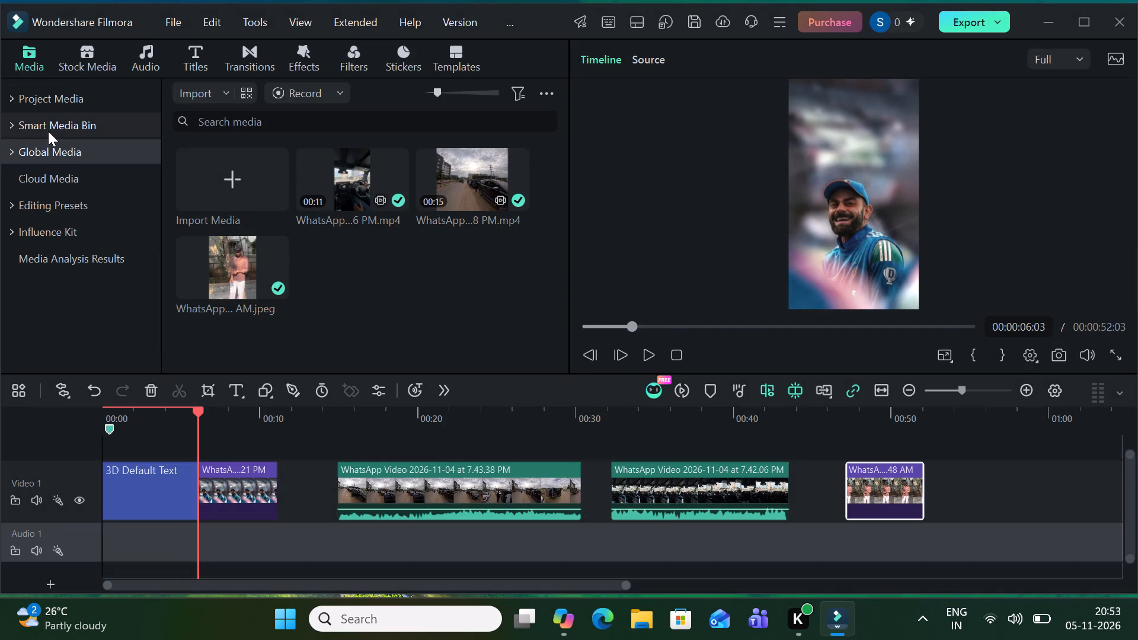
pyautogui.click(48, 131)
pyautogui.click(48, 96)
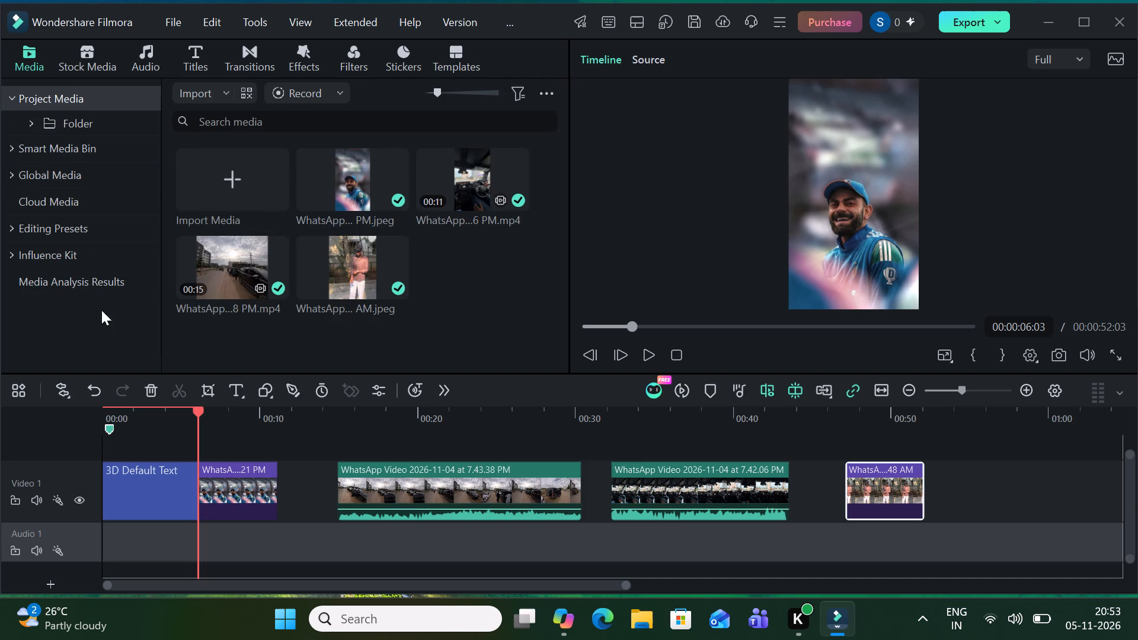
pyautogui.click(47, 265)
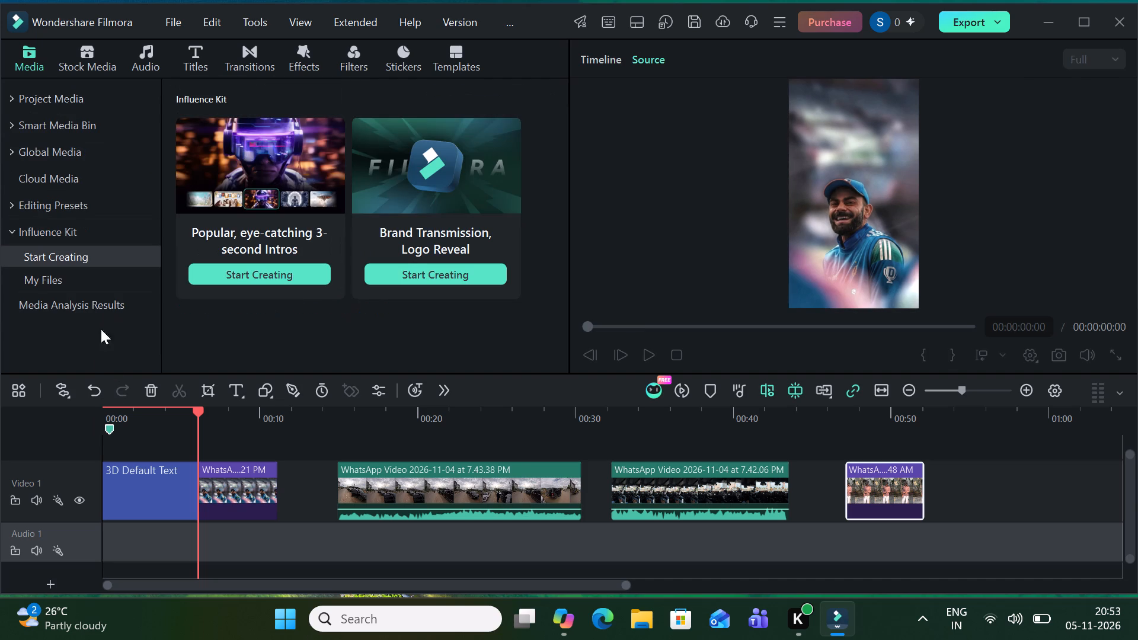
pyautogui.click(79, 292)
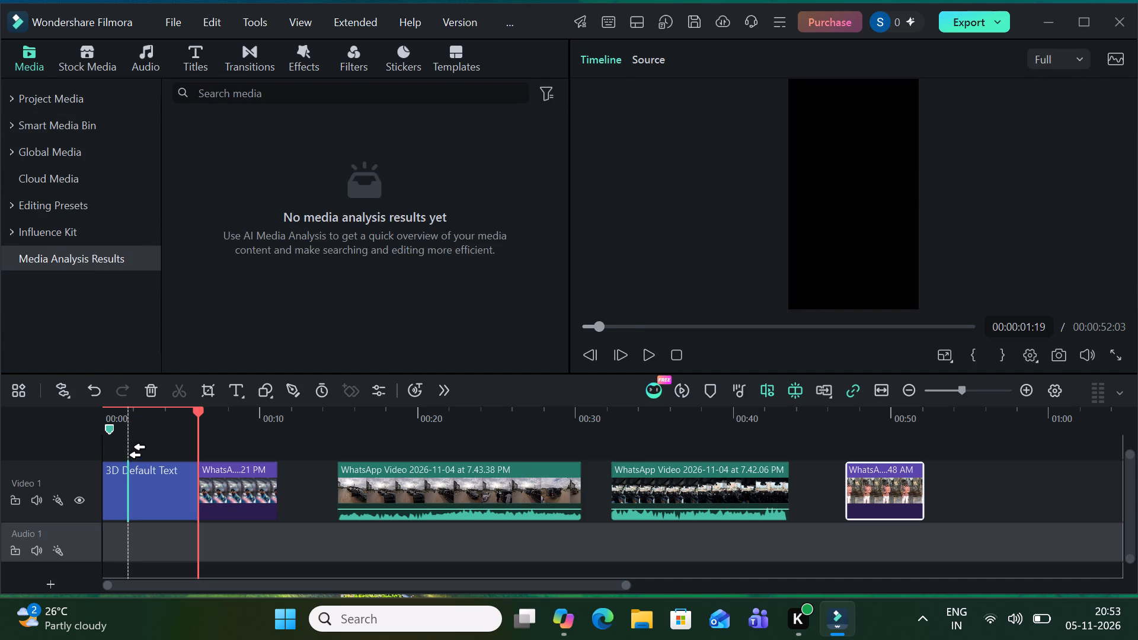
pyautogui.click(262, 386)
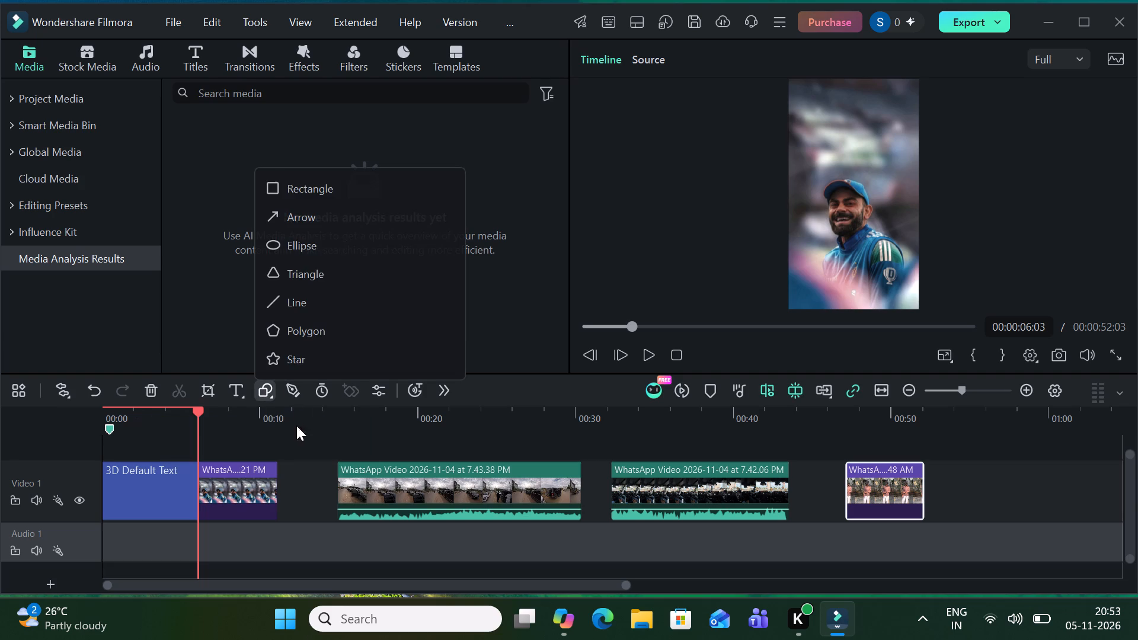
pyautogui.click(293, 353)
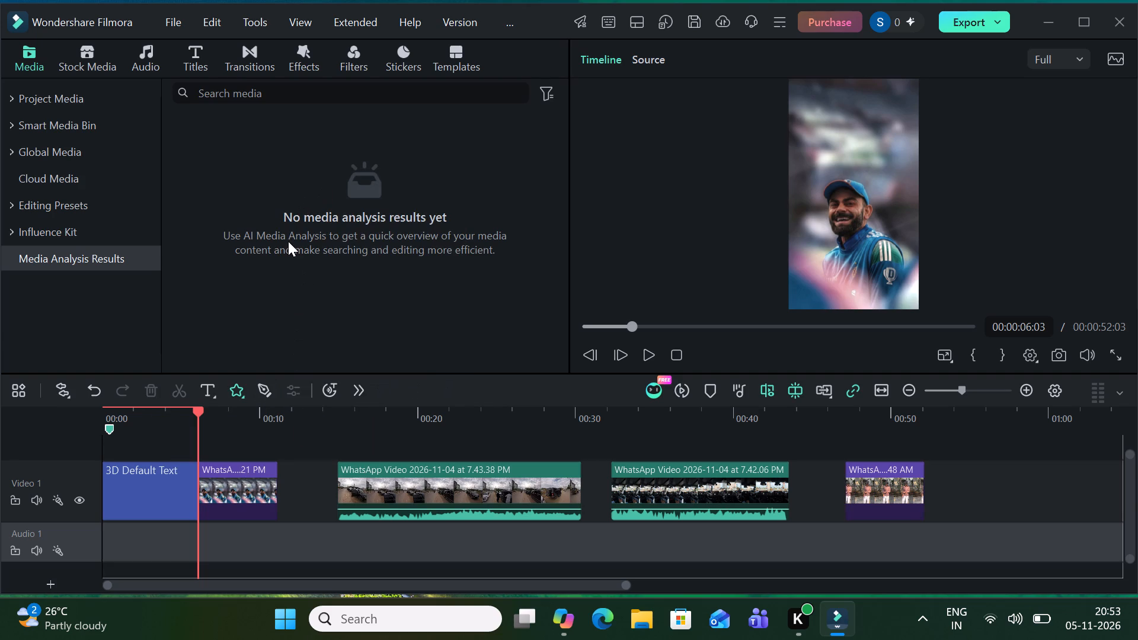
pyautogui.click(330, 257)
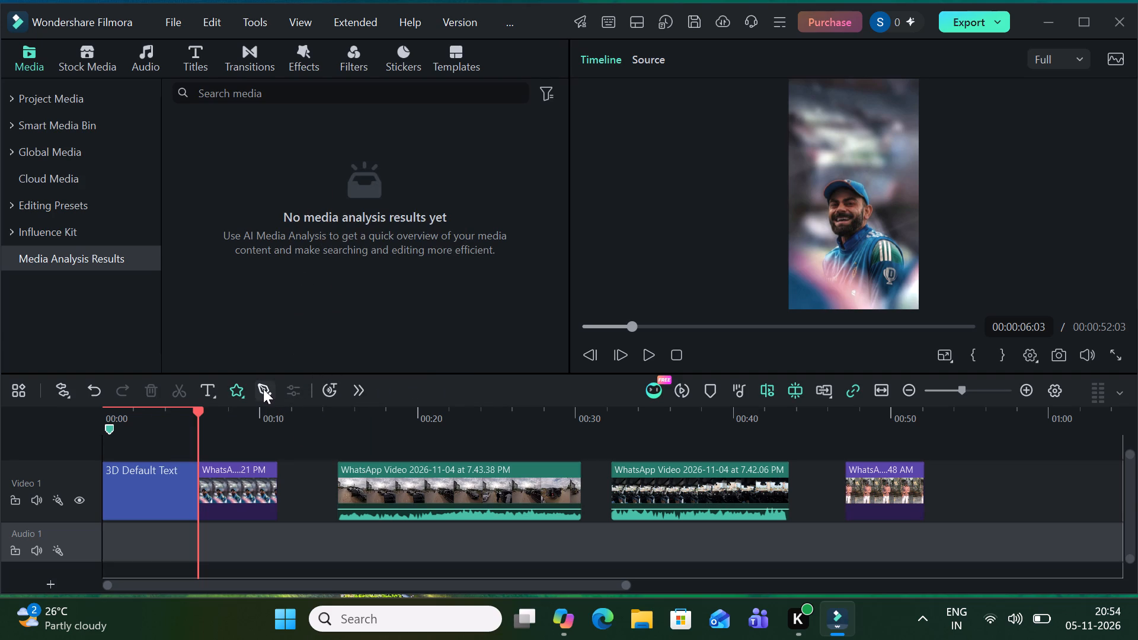
# Activate the Pen tool and shrink the timeline area to enlarge the video preview.
pyautogui.click(263, 389)
pyautogui.click(254, 292)
pyautogui.moveTo(205, 375); pyautogui.dragTo(227, 233)
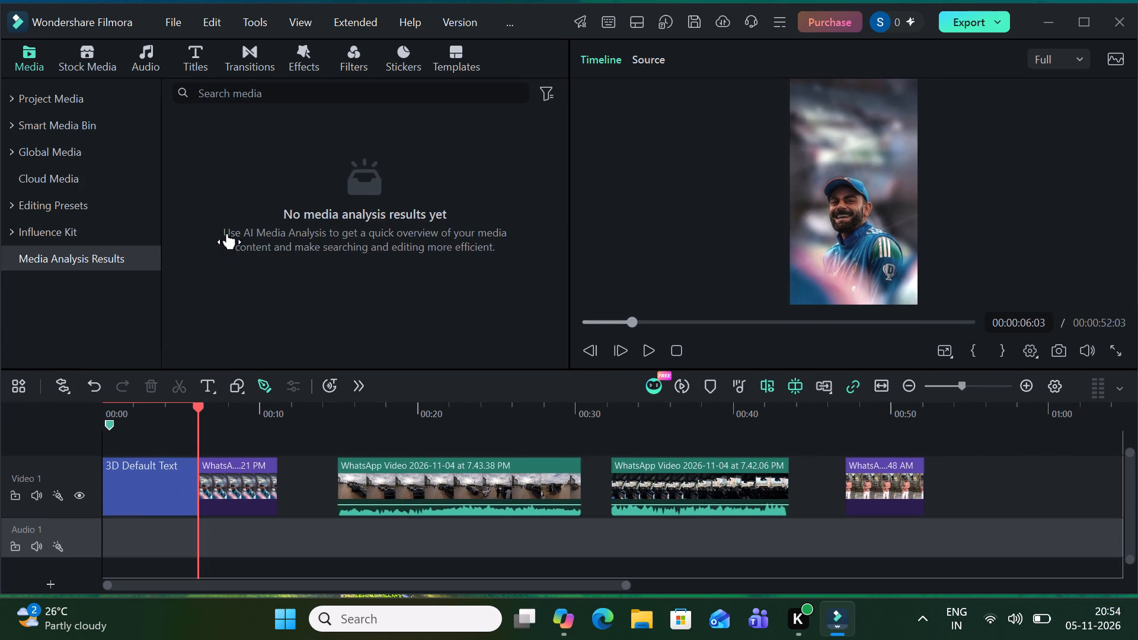
pyautogui.moveTo(227, 233); pyautogui.dragTo(244, 448)
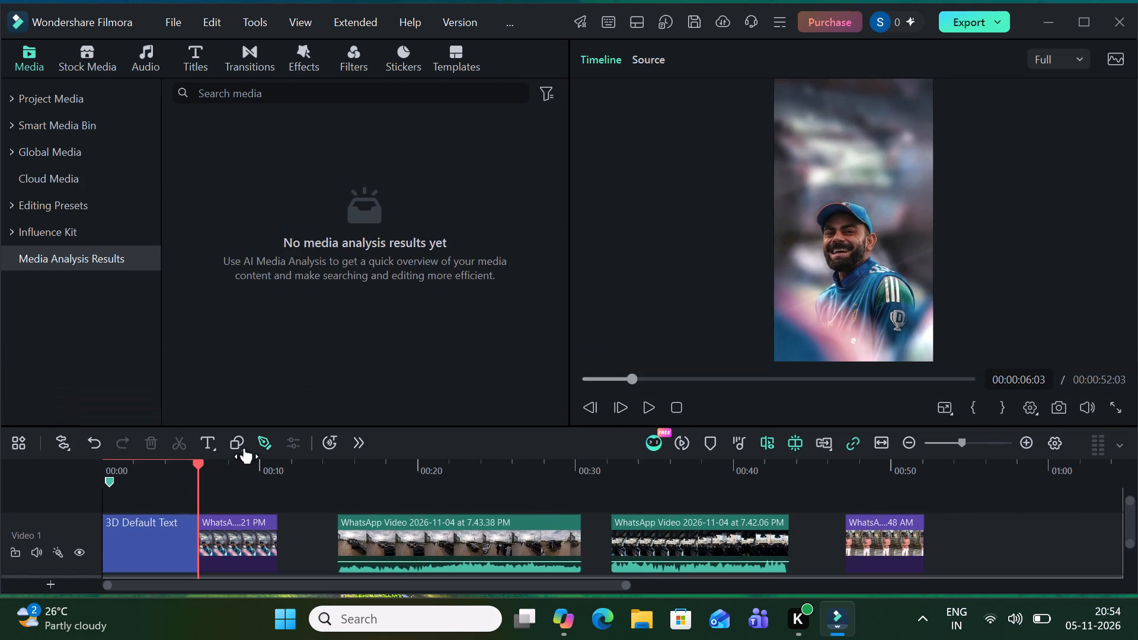
pyautogui.moveTo(244, 448); pyautogui.dragTo(277, 639)
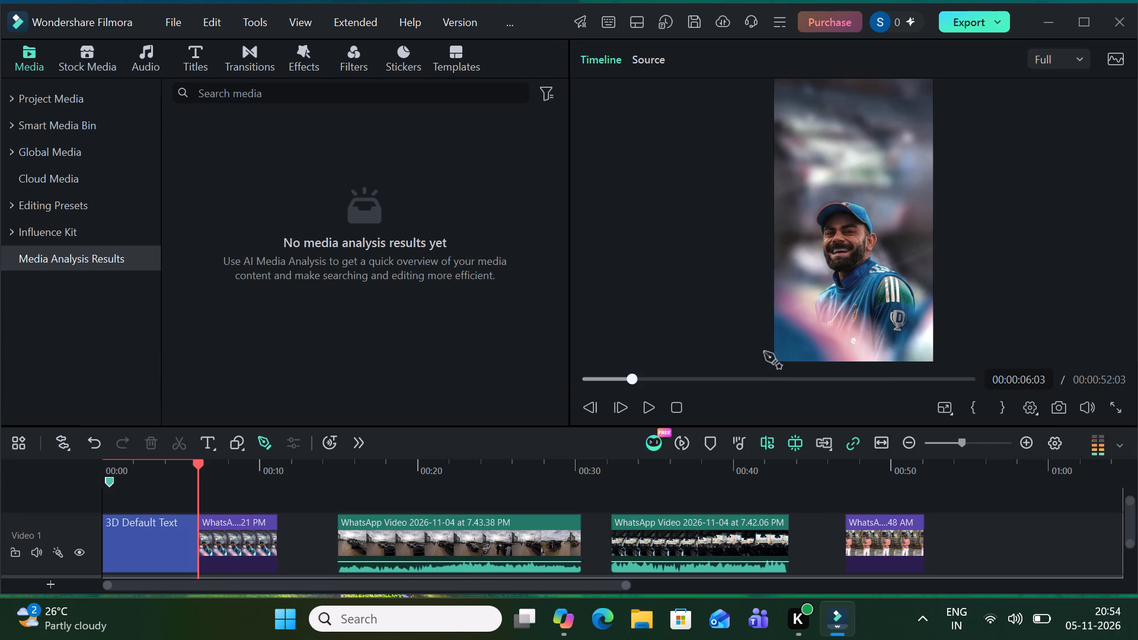
# Start a pen path over the photo clip at 00:00:06:03, placing its first anchor left of the photo with a long, steep diagonal curve handle.
pyautogui.moveTo(683, 318); pyautogui.dragTo(686, 309)
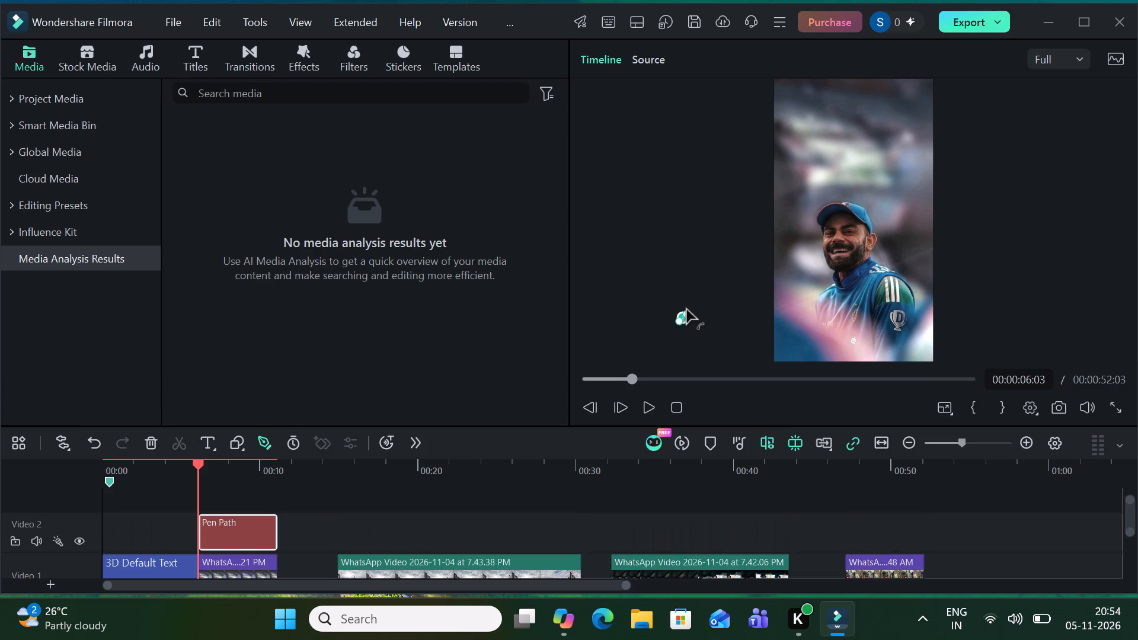
pyautogui.moveTo(686, 309); pyautogui.dragTo(588, 300)
pyautogui.moveTo(588, 300); pyautogui.dragTo(526, 311)
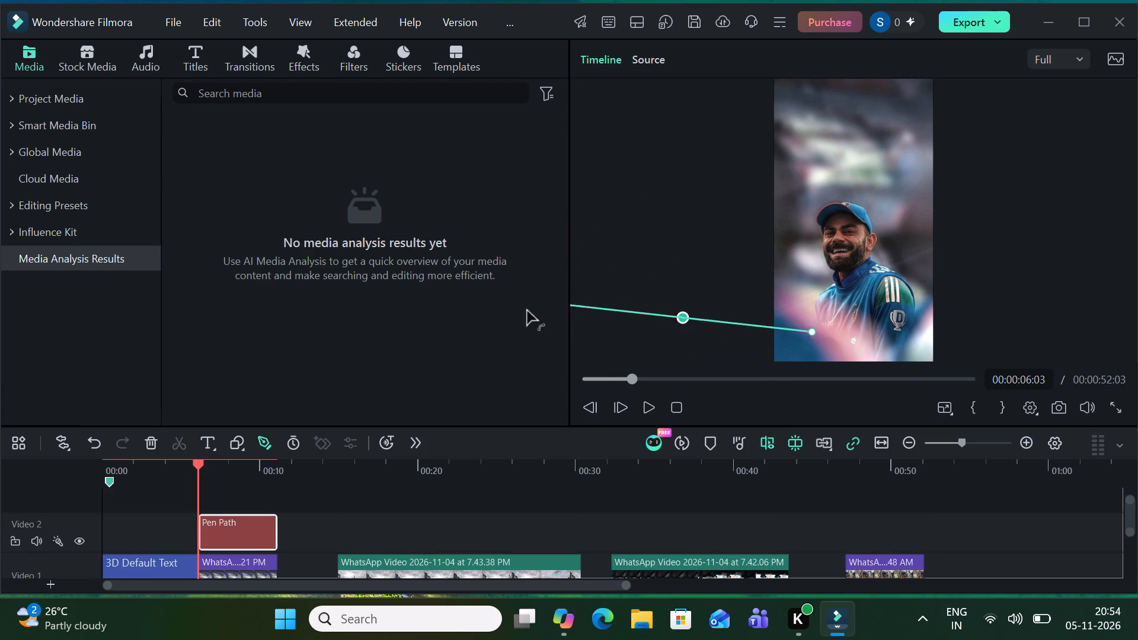
pyautogui.moveTo(526, 311); pyautogui.dragTo(717, 243)
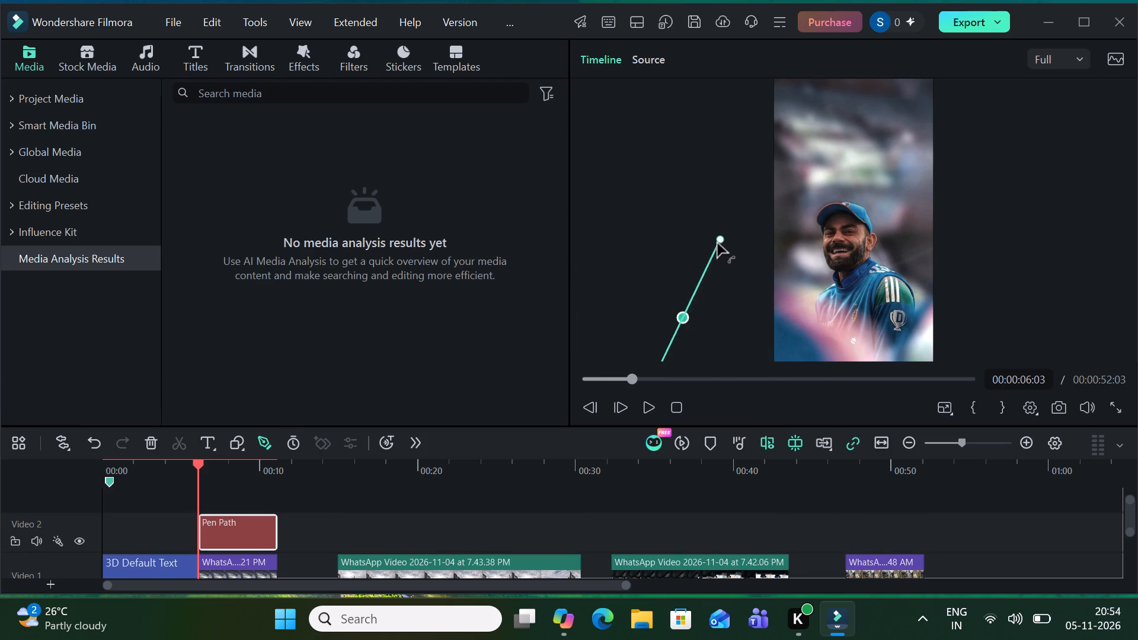
pyautogui.moveTo(717, 243); pyautogui.dragTo(763, 328)
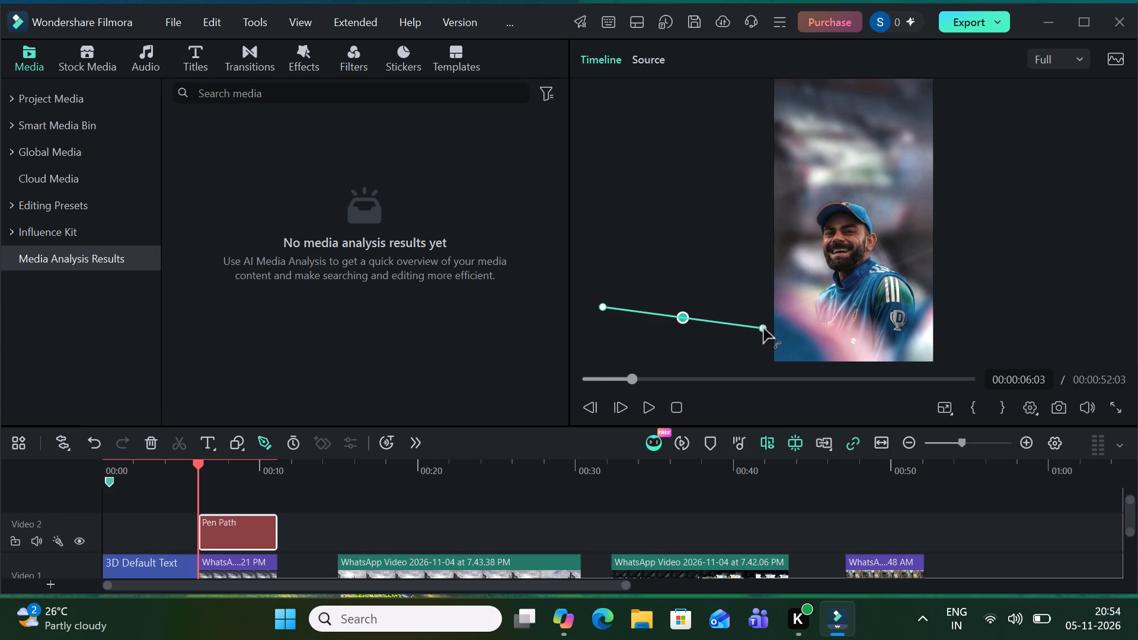
pyautogui.moveTo(763, 328); pyautogui.dragTo(762, 321)
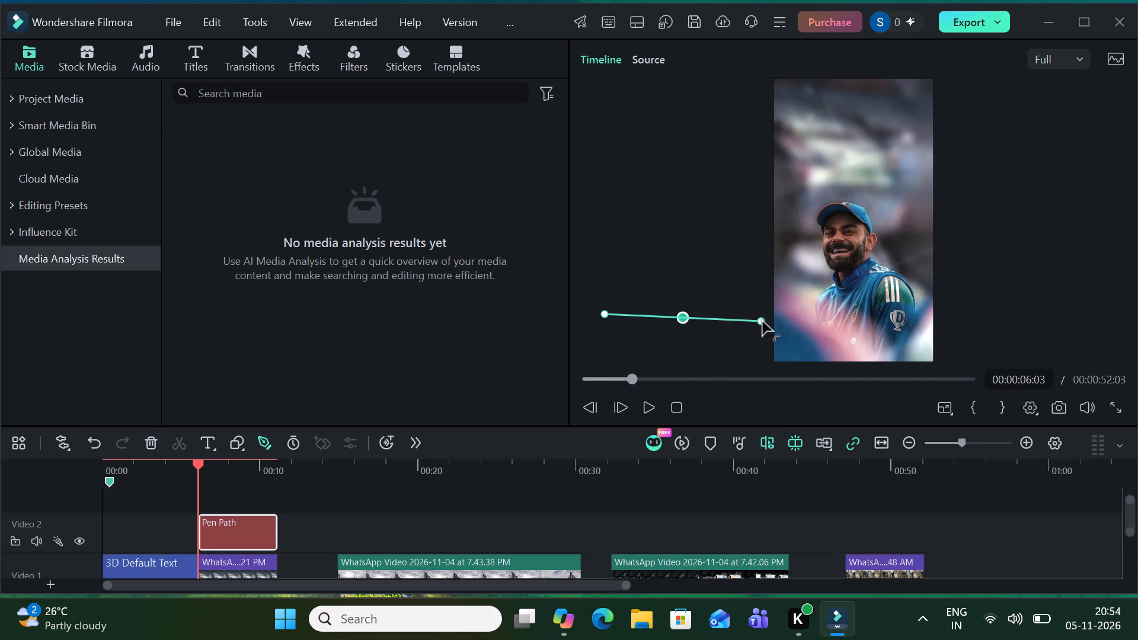
pyautogui.moveTo(762, 321); pyautogui.dragTo(676, 318)
pyautogui.moveTo(676, 318); pyautogui.dragTo(686, 295)
pyautogui.moveTo(686, 295); pyautogui.dragTo(707, 335)
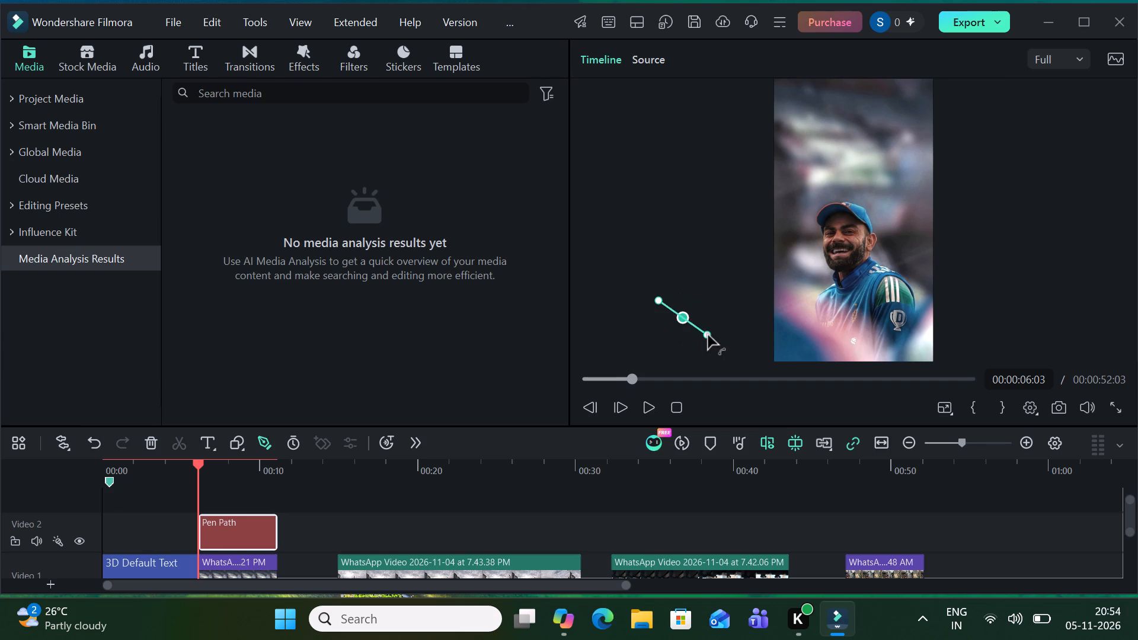
pyautogui.moveTo(707, 335); pyautogui.dragTo(698, 308)
pyautogui.moveTo(698, 308); pyautogui.dragTo(669, 341)
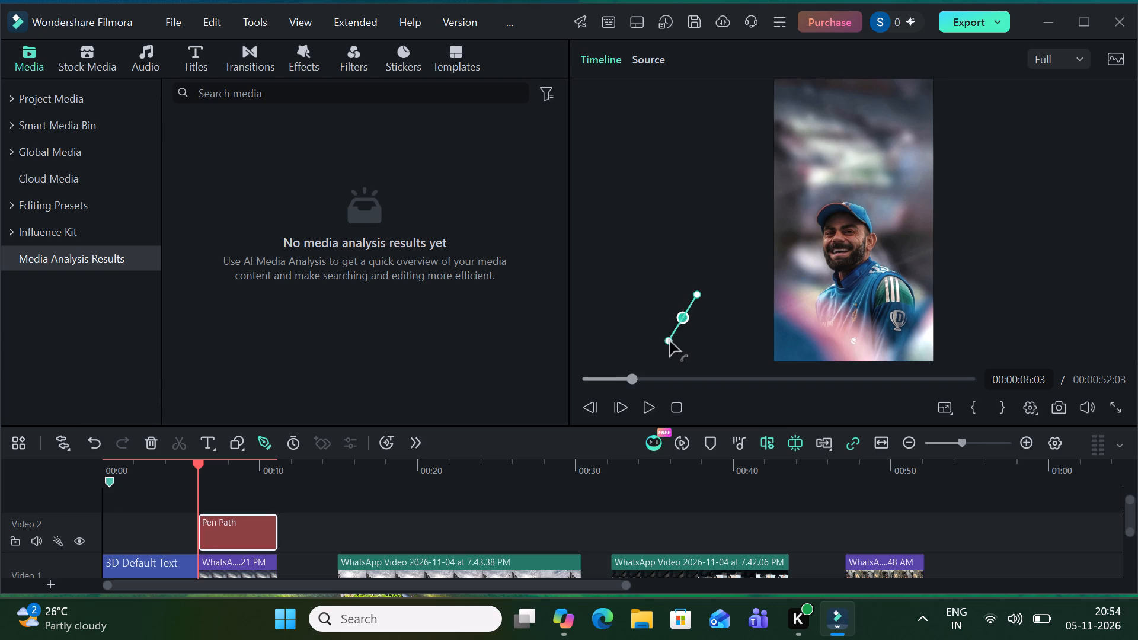
pyautogui.moveTo(669, 341); pyautogui.dragTo(587, 468)
pyautogui.moveTo(587, 468); pyautogui.dragTo(1137, 0)
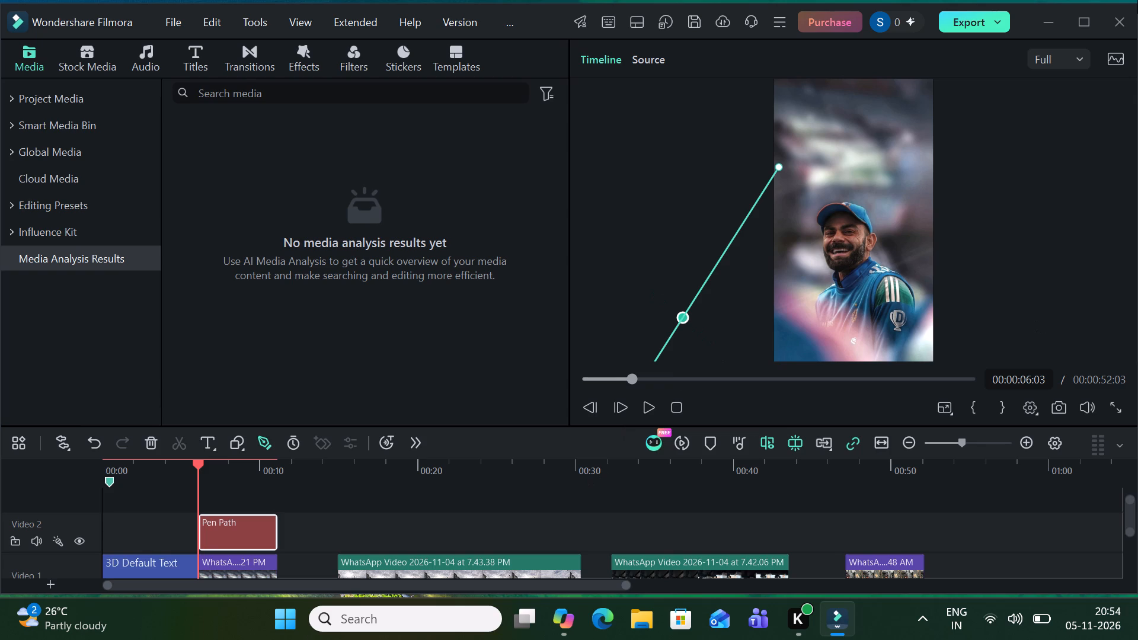
pyautogui.rightClick(1137, 0)
pyautogui.rightClick(1137, 0)
pyautogui.rightClick(1137, 0)
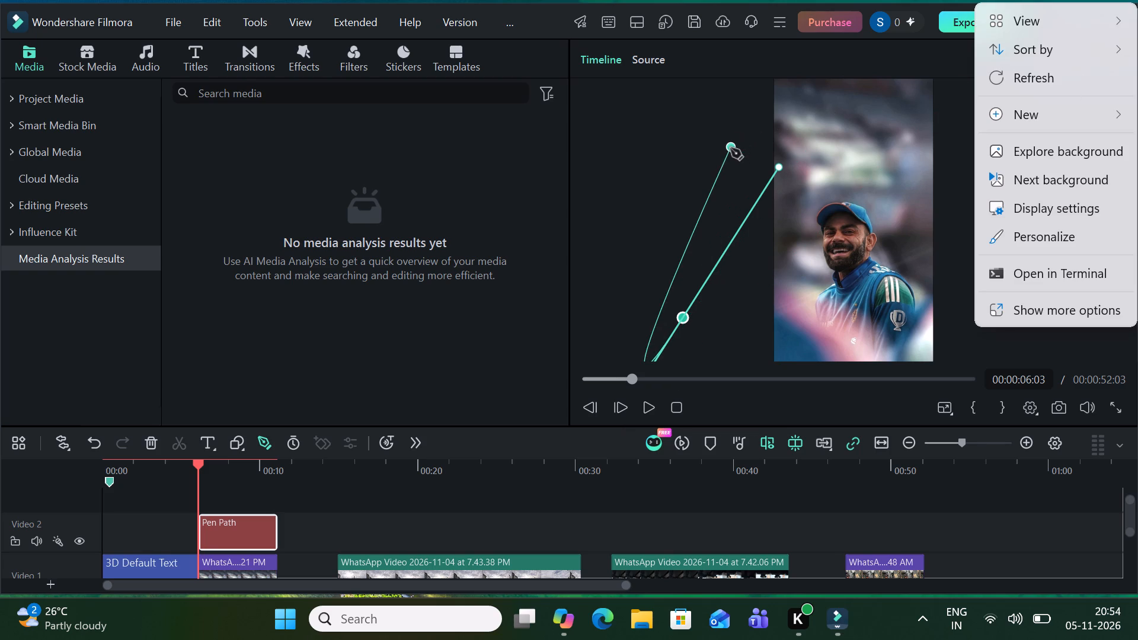
# Add a second path anchor above the first, beside the photo's upper left edge, with its curve handle pulled down to the first anchor.
pyautogui.click(727, 152)
pyautogui.moveTo(722, 154); pyautogui.dragTo(656, 273)
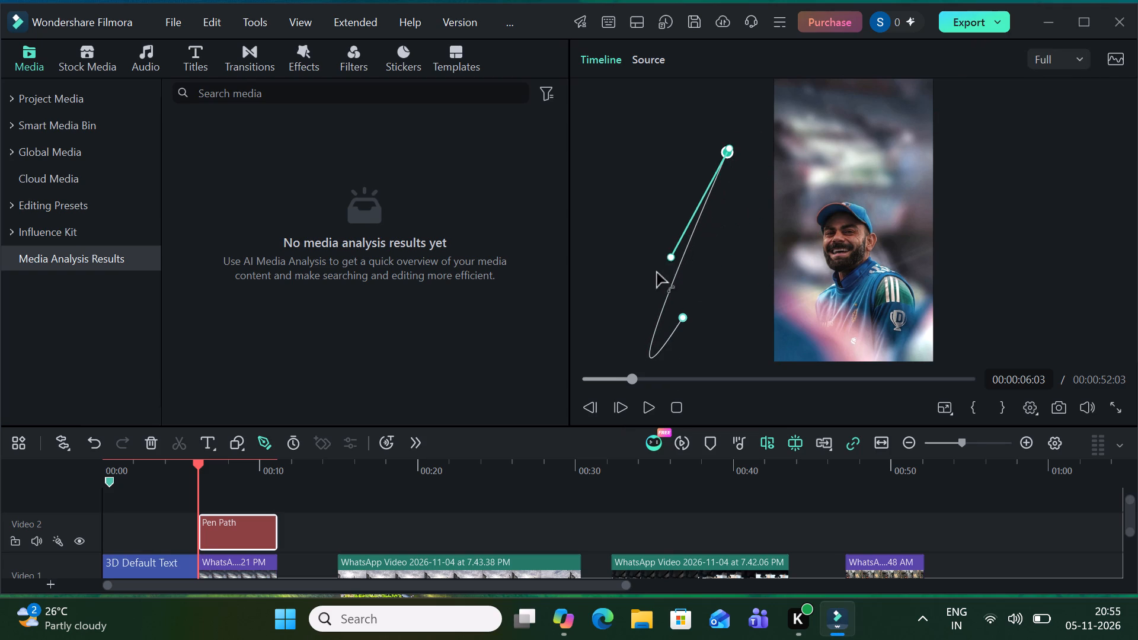
pyautogui.moveTo(656, 273); pyautogui.dragTo(687, 325)
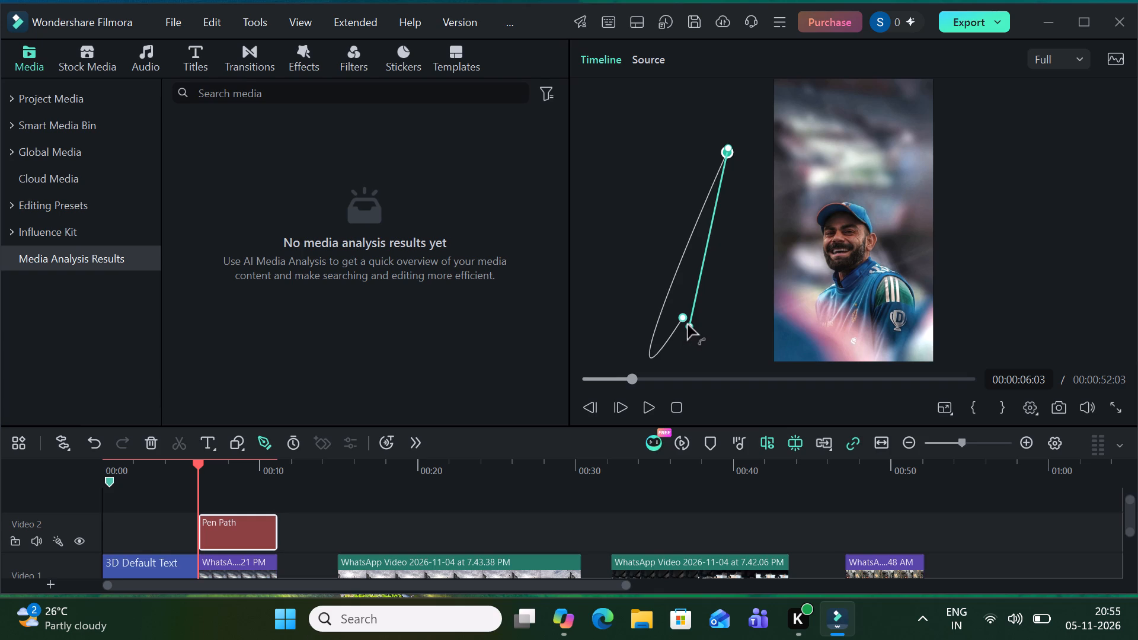
pyautogui.moveTo(687, 325); pyautogui.dragTo(686, 318)
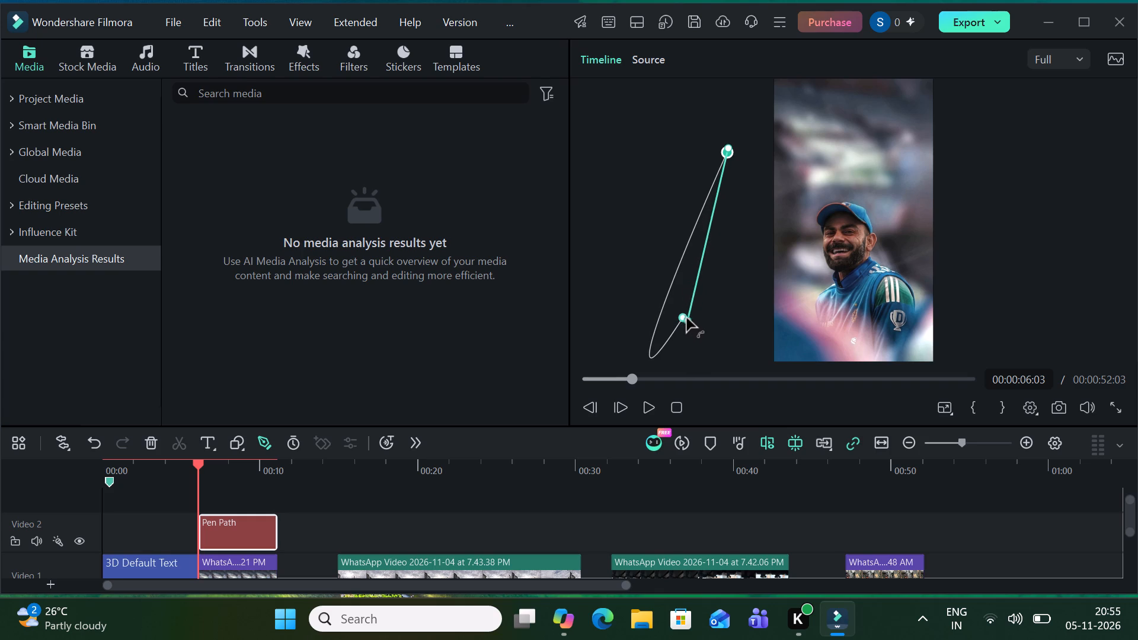
pyautogui.moveTo(686, 318); pyautogui.dragTo(685, 316)
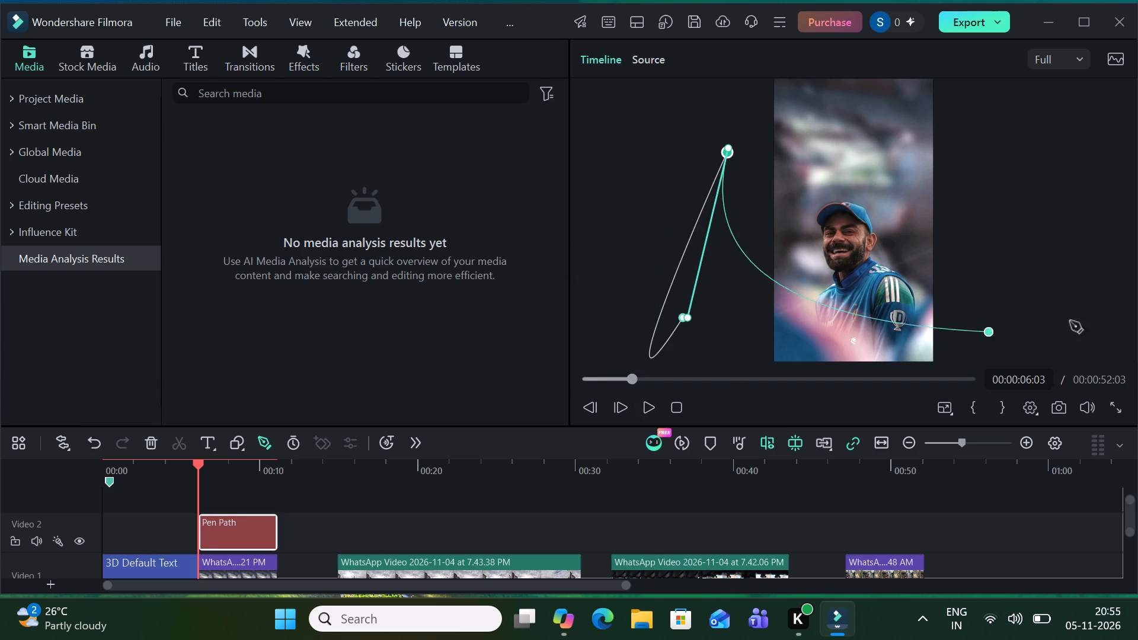
# Add a third path anchor well to the right of the photo, with its curve handle pulled back to the second anchor.
pyautogui.moveTo(1110, 231); pyautogui.dragTo(998, 150)
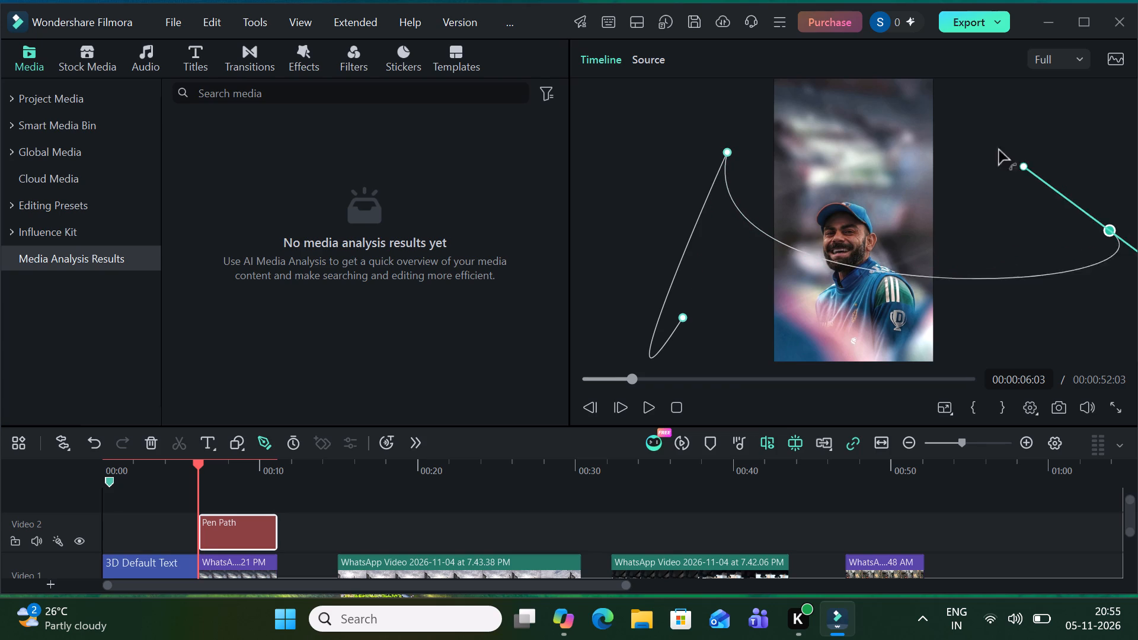
pyautogui.moveTo(998, 150); pyautogui.dragTo(847, 98)
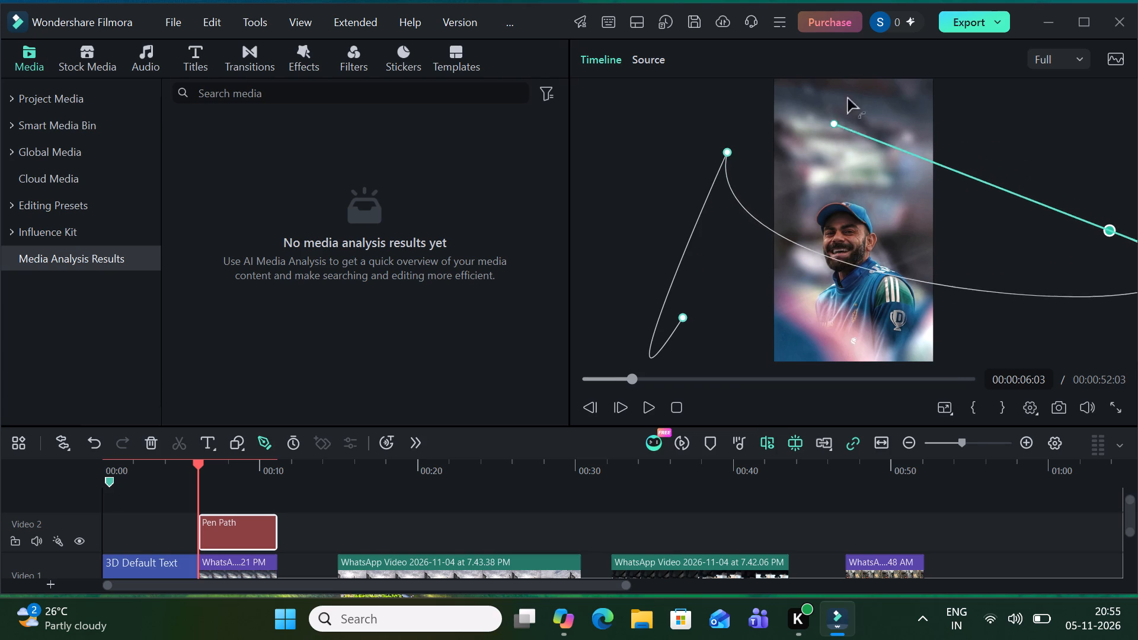
pyautogui.moveTo(847, 98); pyautogui.dragTo(751, 127)
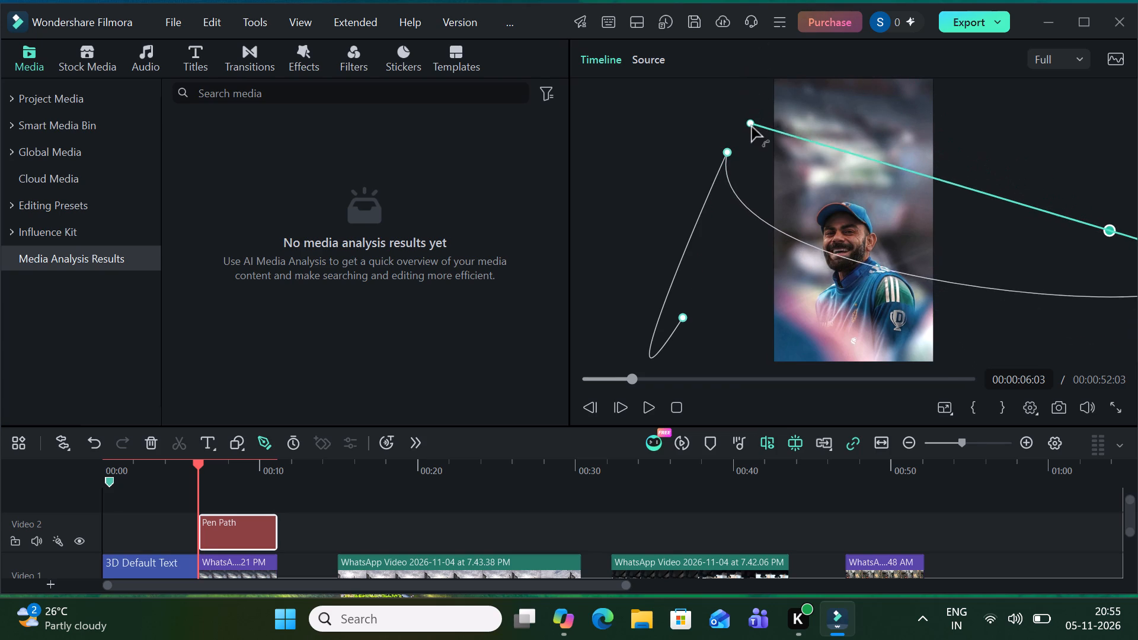
pyautogui.moveTo(751, 127); pyautogui.dragTo(726, 156)
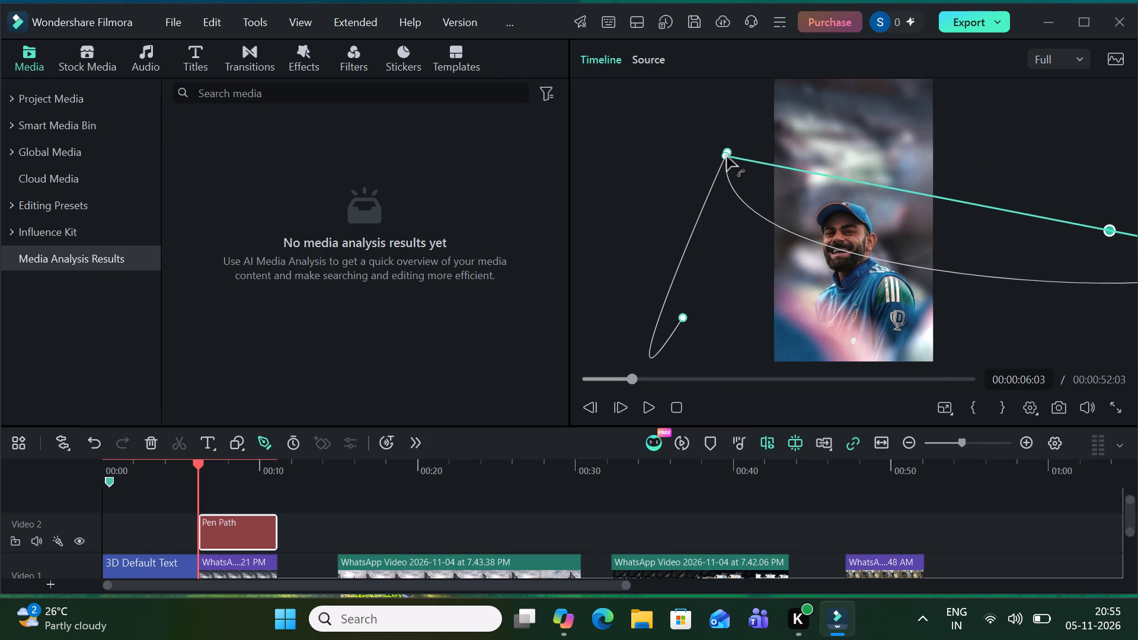
pyautogui.moveTo(726, 156); pyautogui.dragTo(731, 156)
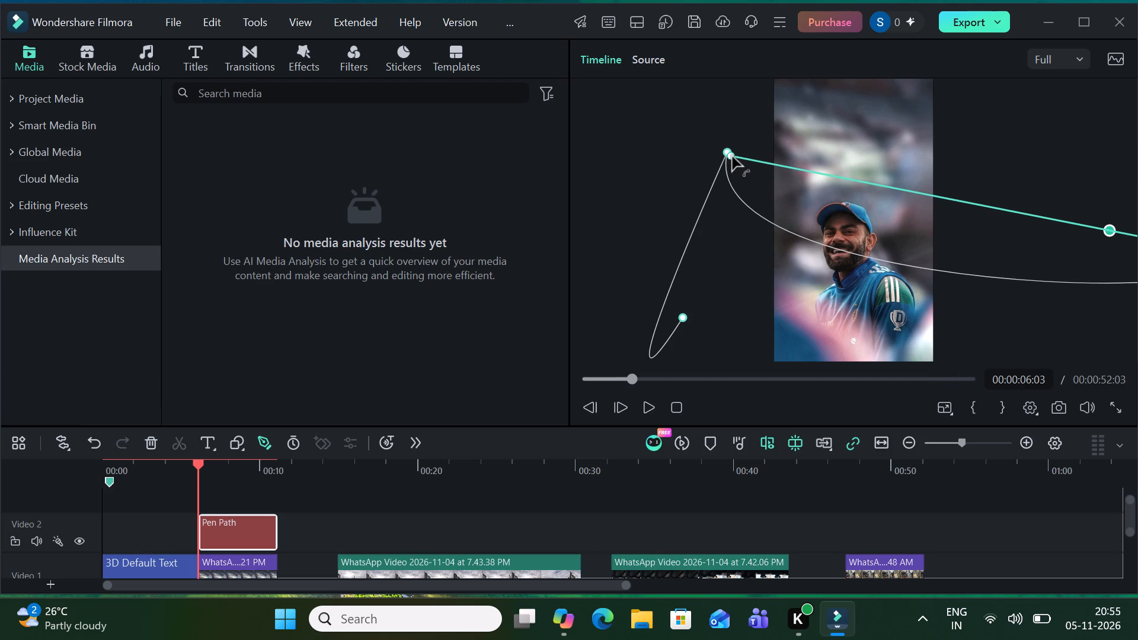
pyautogui.moveTo(731, 156); pyautogui.dragTo(730, 150)
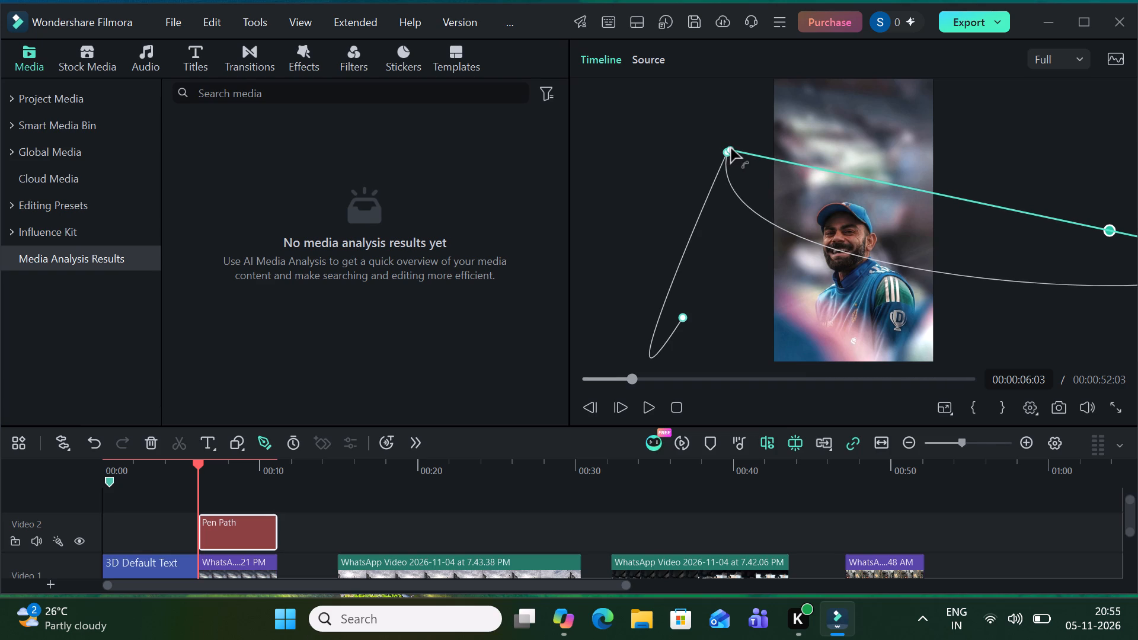
# Add a fourth path anchor just above the second one, with its curve handle sloping steeply down toward the photo's left edge.
pyautogui.moveTo(743, 138); pyautogui.dragTo(778, 183)
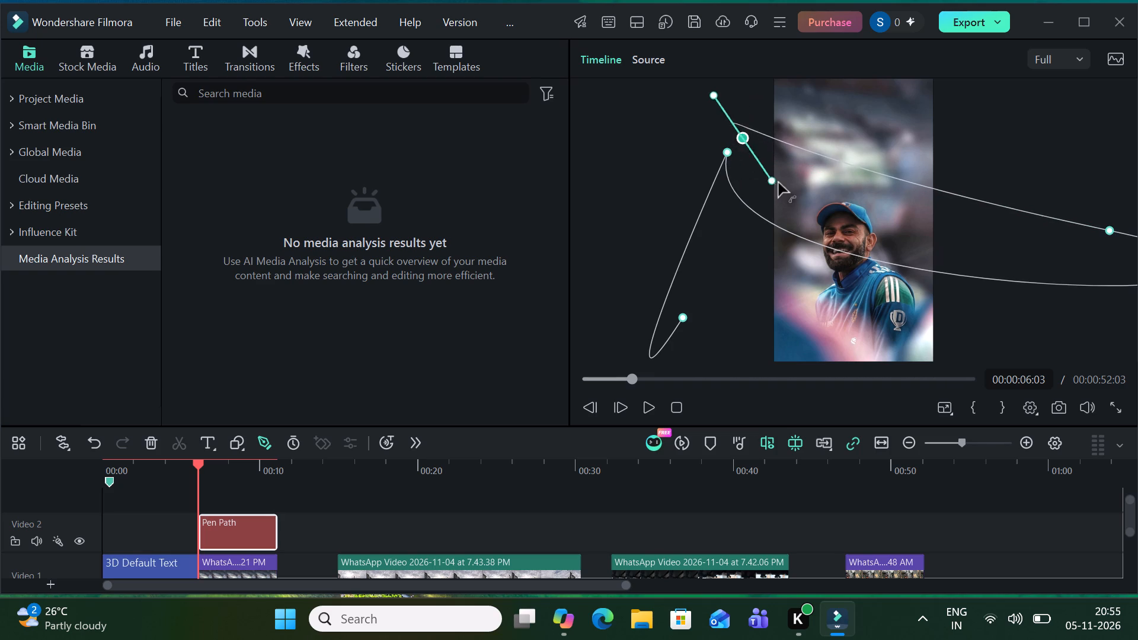
pyautogui.moveTo(778, 183); pyautogui.dragTo(730, 151)
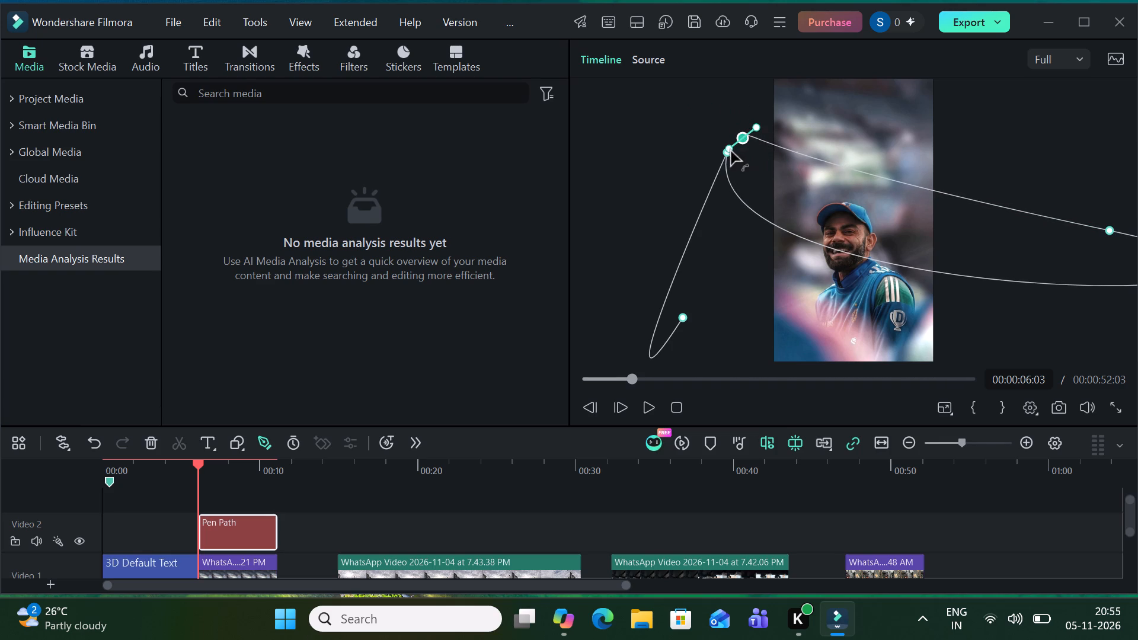
pyautogui.moveTo(730, 151); pyautogui.dragTo(878, 175)
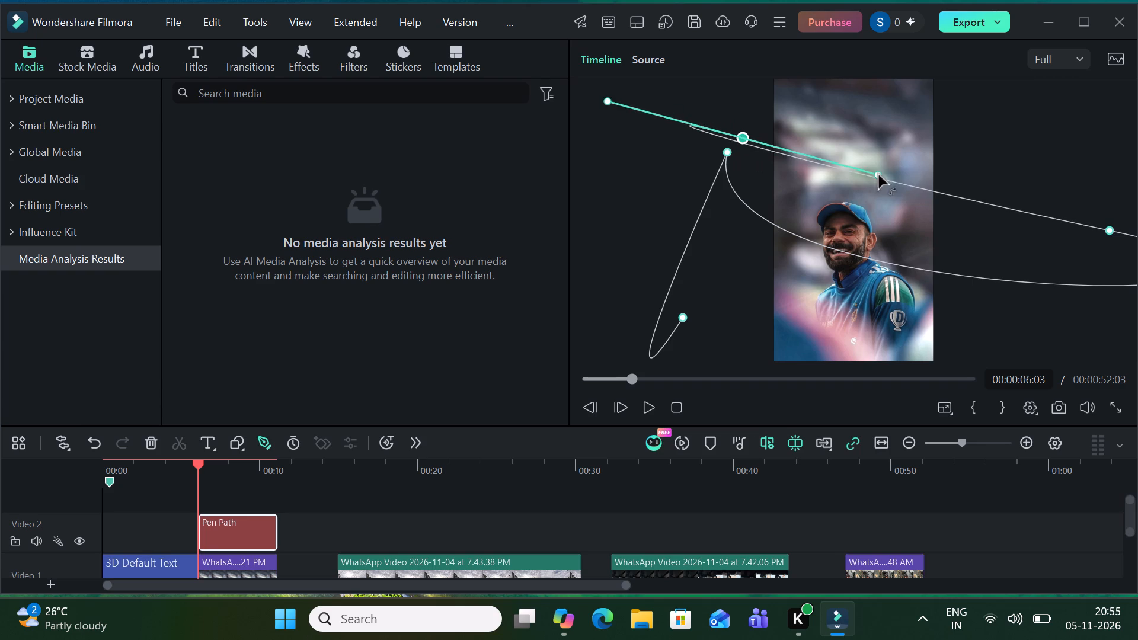
pyautogui.moveTo(878, 175); pyautogui.dragTo(888, 133)
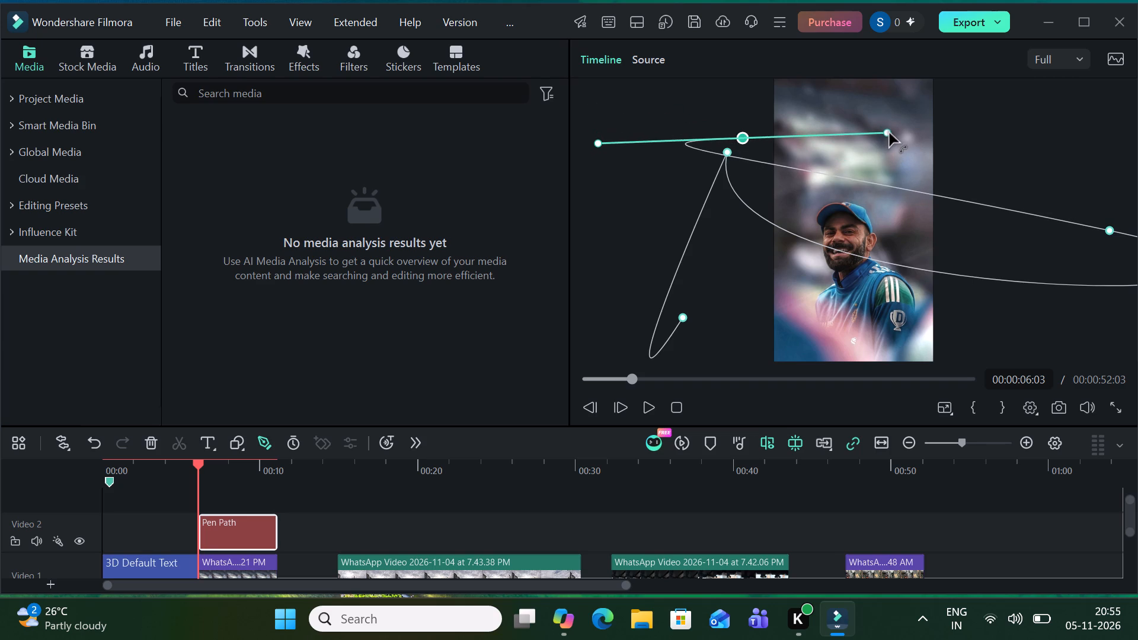
pyautogui.moveTo(888, 133); pyautogui.dragTo(889, 135)
pyautogui.moveTo(887, 136); pyautogui.dragTo(778, 189)
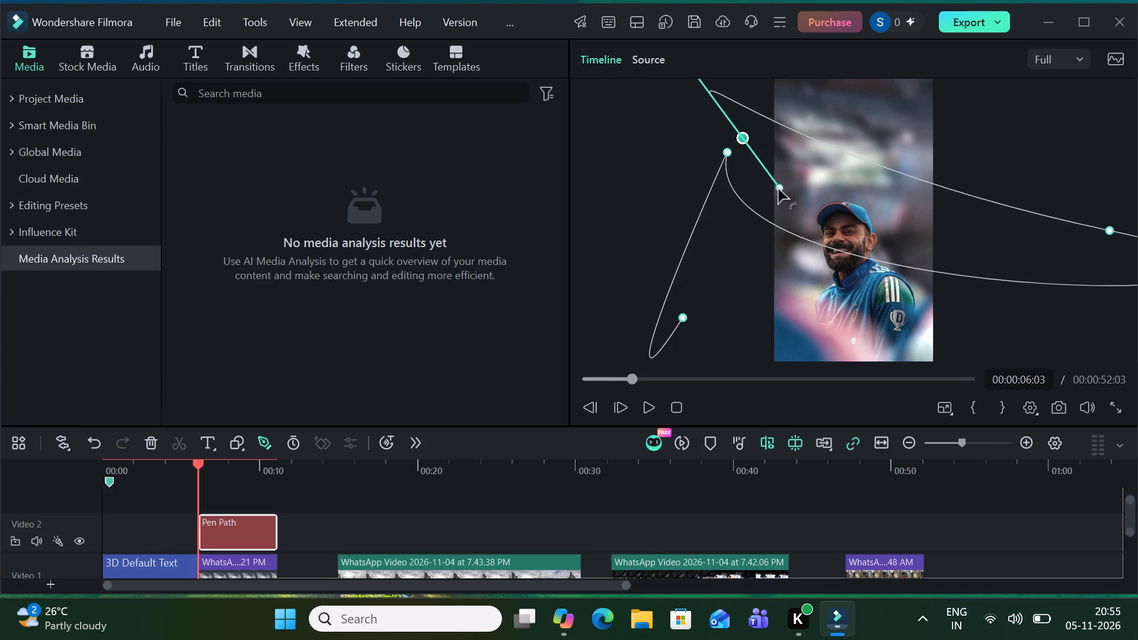
pyautogui.moveTo(778, 189); pyautogui.dragTo(763, 178)
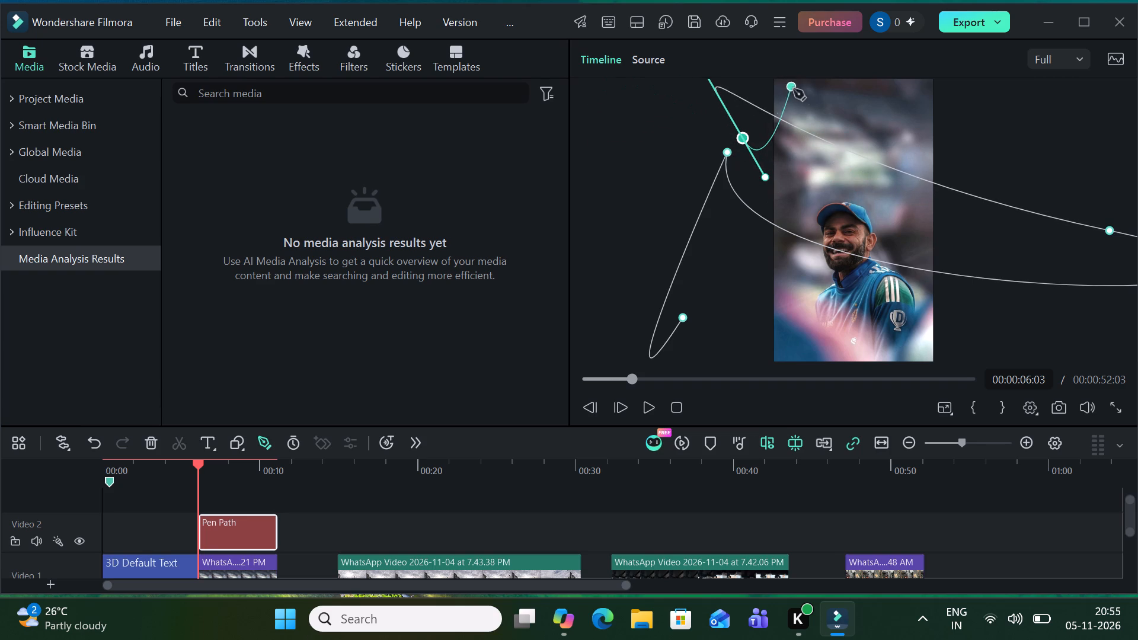
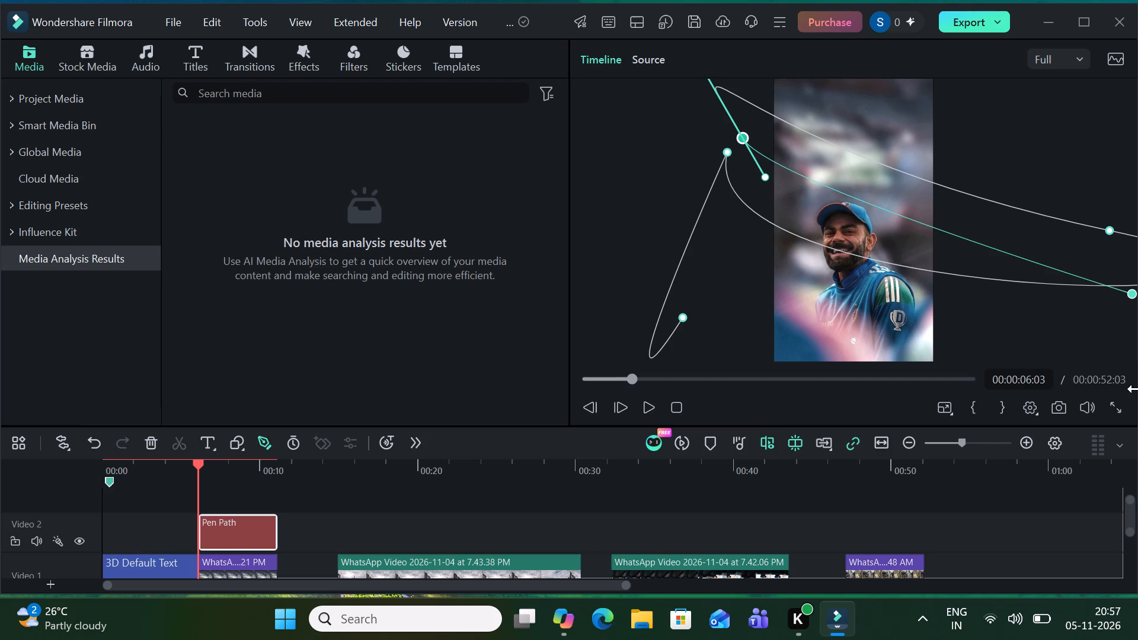
# Finish the pen path over the photo clip with a last adjustment off the photo's right side.
pyautogui.moveTo(1137, 388); pyautogui.dragTo(1133, 562)
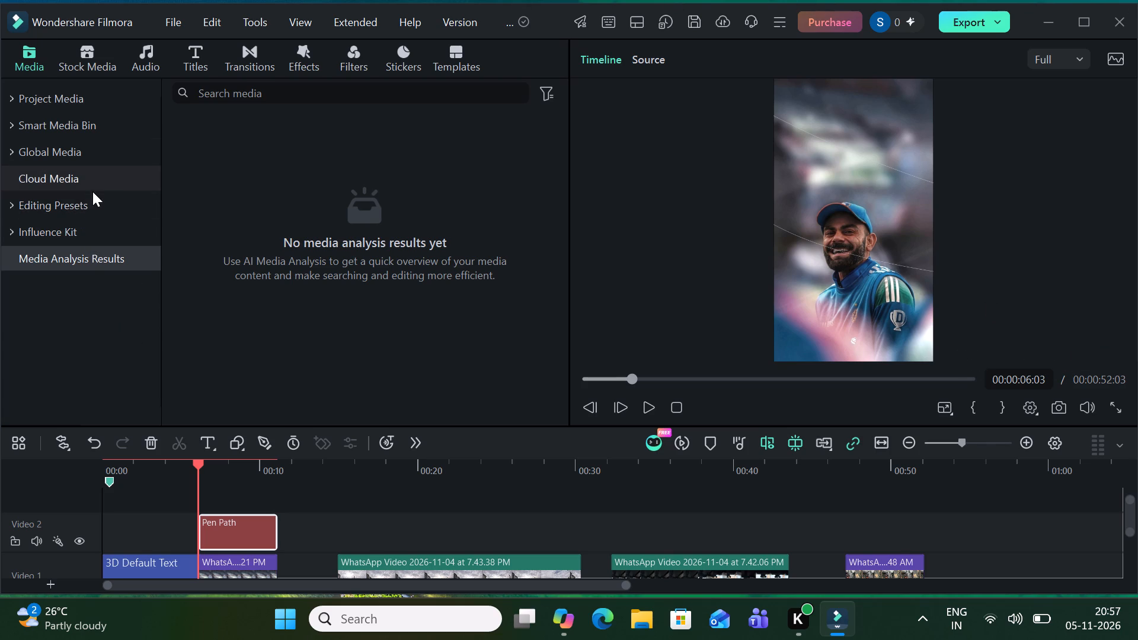
# Insert the AM.jpeg photo from Global Media into Video 1 twice, at 00:00:06:03 and at about 00:00:15.
pyautogui.click(106, 158)
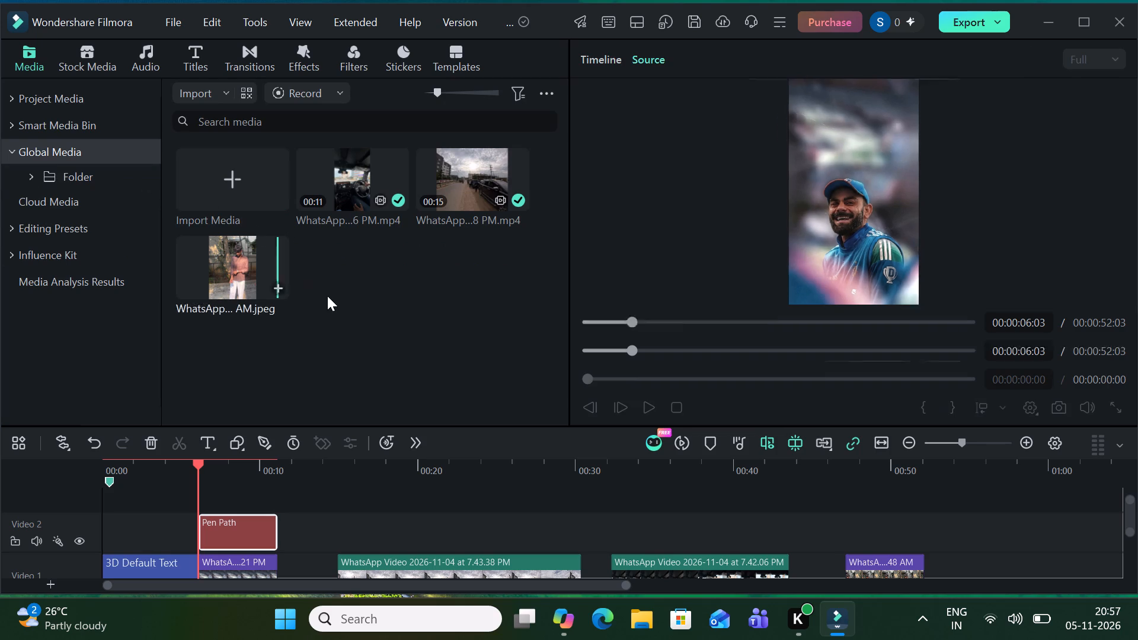
pyautogui.click(276, 286)
pyautogui.moveTo(276, 286); pyautogui.dragTo(276, 286)
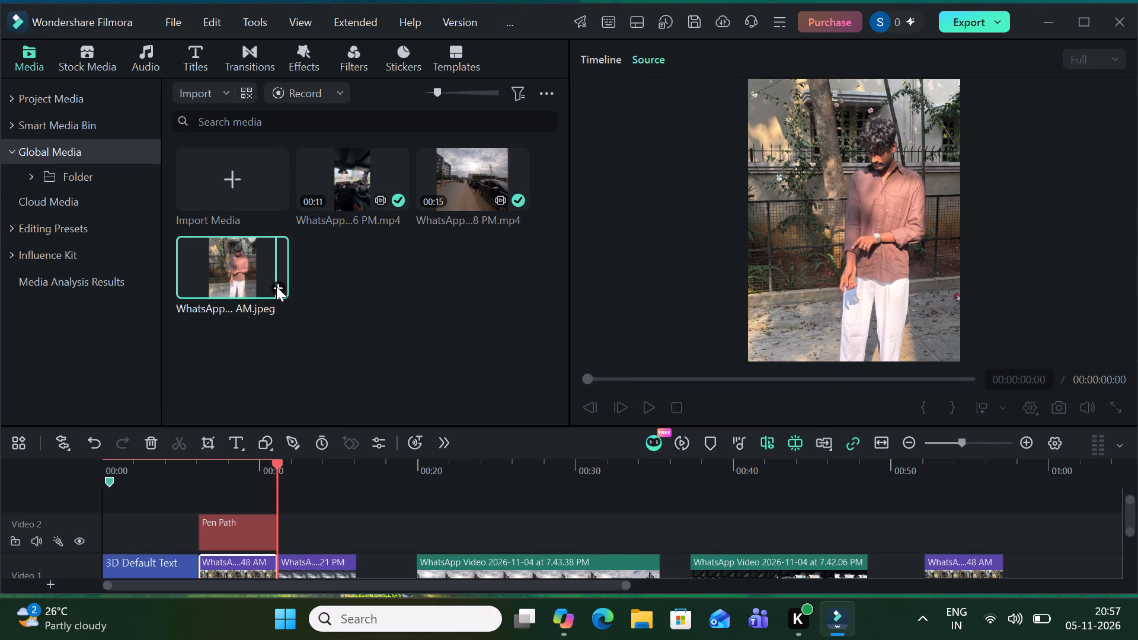
pyautogui.moveTo(276, 286); pyautogui.dragTo(328, 565)
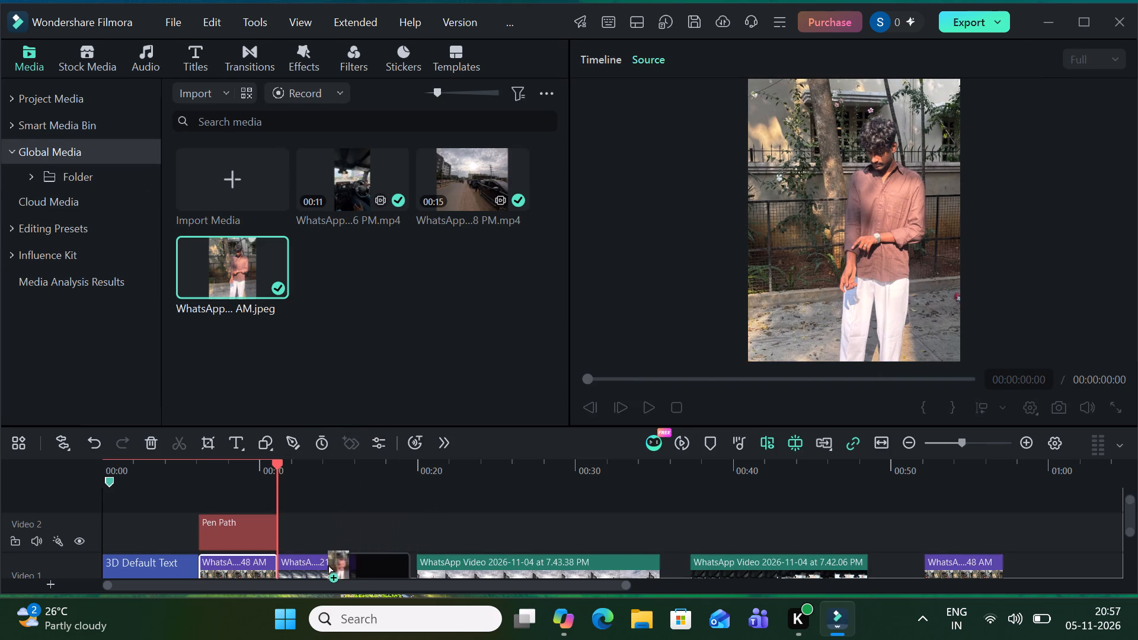
pyautogui.moveTo(328, 565); pyautogui.dragTo(341, 568)
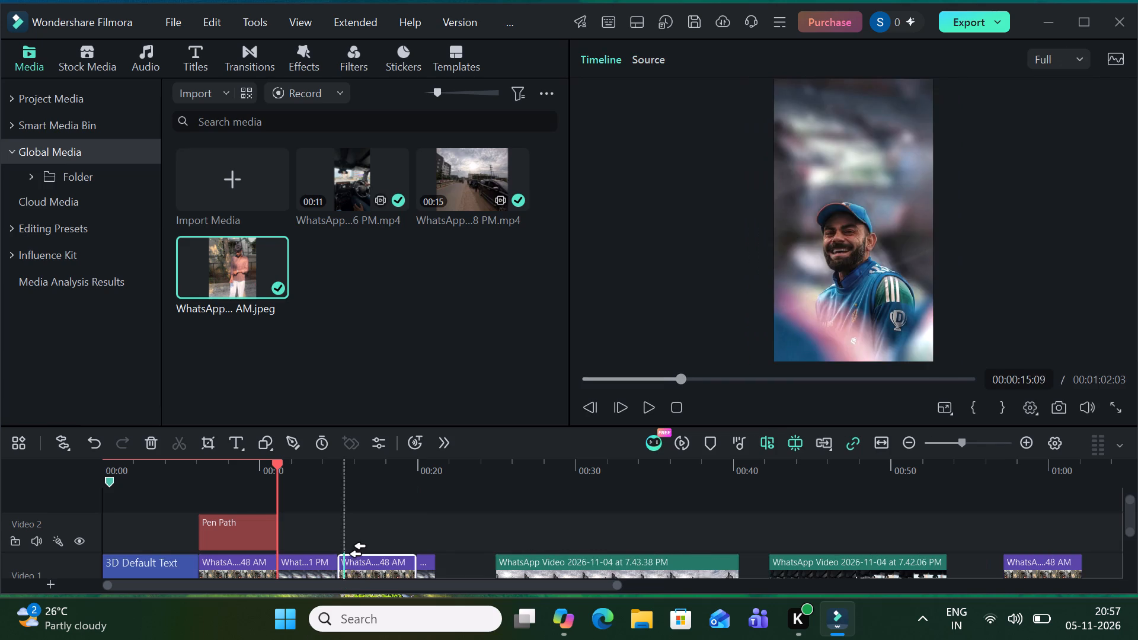
# Move the second AM photo copy along Video 1 to about 00:00:19, and then back to start at about 00:00:14.
pyautogui.moveTo(404, 569); pyautogui.dragTo(424, 572)
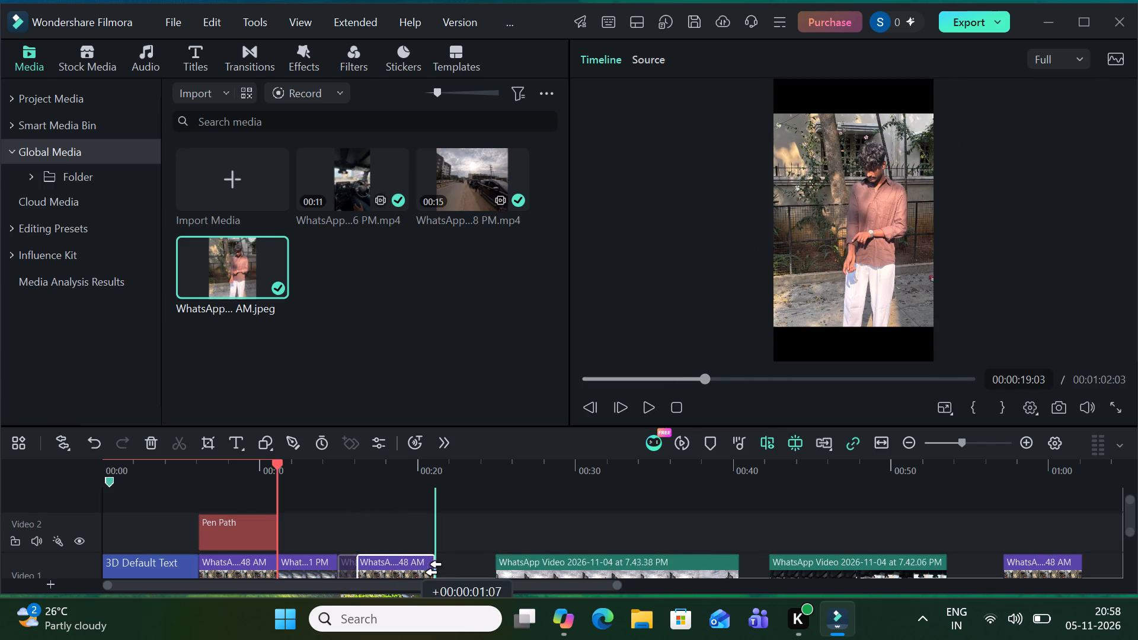
pyautogui.moveTo(424, 572); pyautogui.dragTo(465, 592)
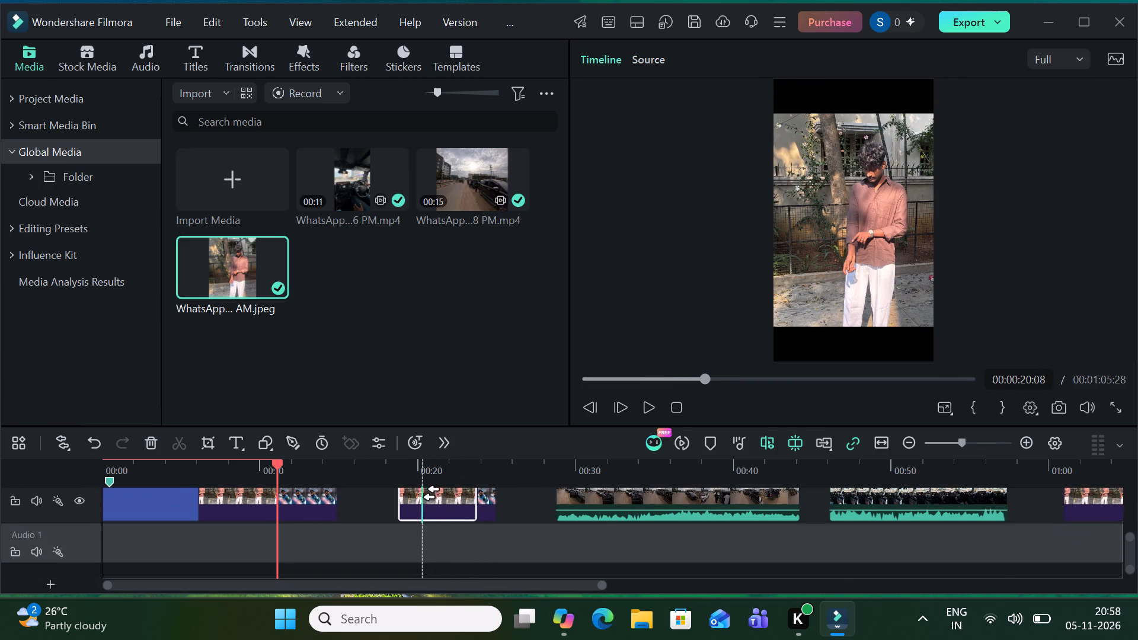
pyautogui.scroll(2, 410, 491)
pyautogui.scroll(-1, 410, 490)
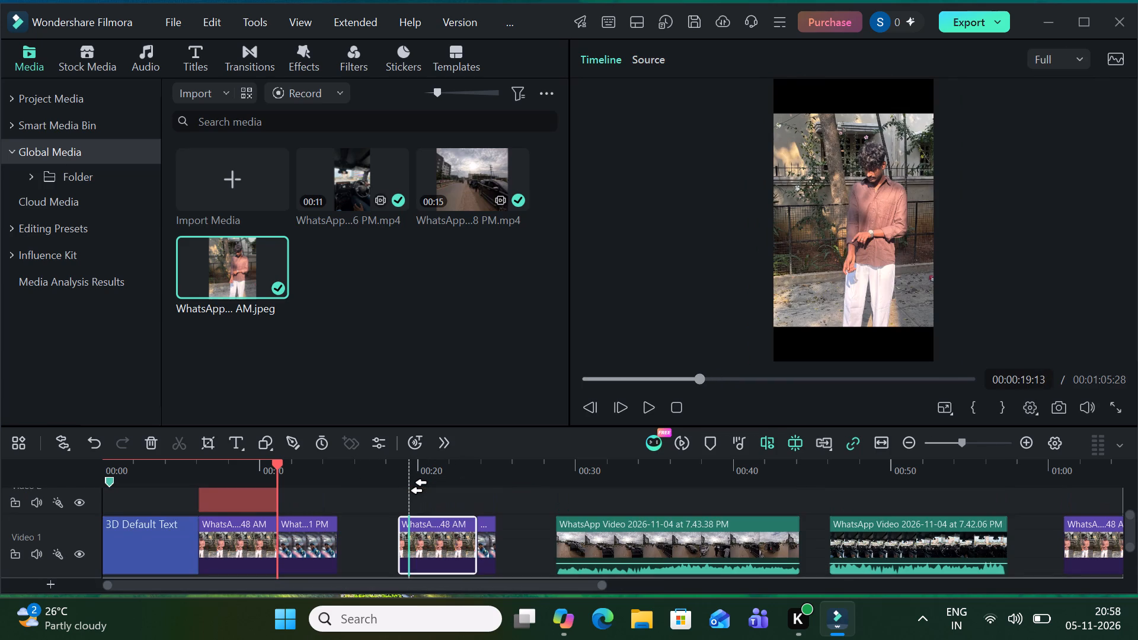
pyautogui.scroll(-1, 410, 490)
pyautogui.scroll(1, 410, 490)
pyautogui.moveTo(398, 508); pyautogui.dragTo(329, 545)
pyautogui.click(450, 530)
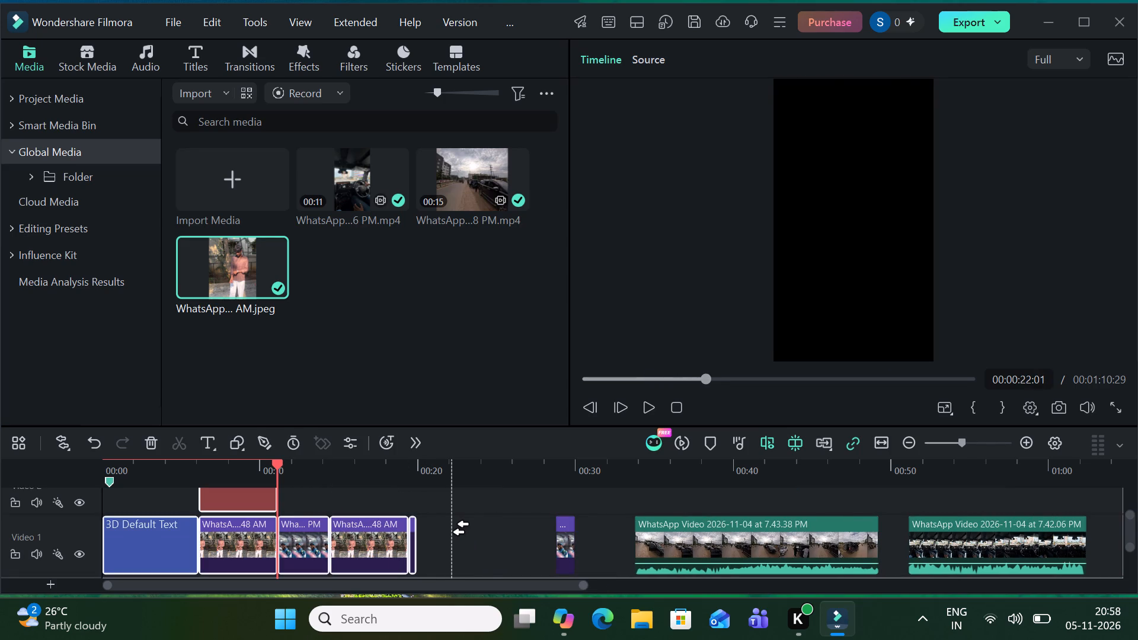
# Shift the 3D title, the pen path and the selected photo clips together about half a second later on the timeline.
pyautogui.moveTo(415, 548); pyautogui.dragTo(427, 545)
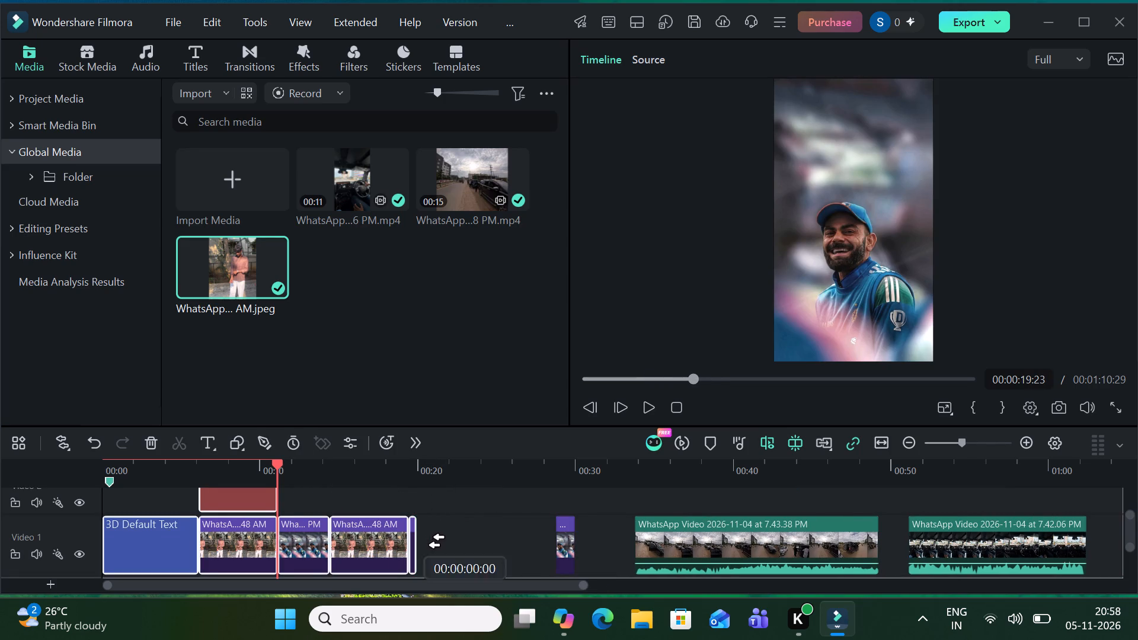
pyautogui.moveTo(427, 545); pyautogui.dragTo(476, 555)
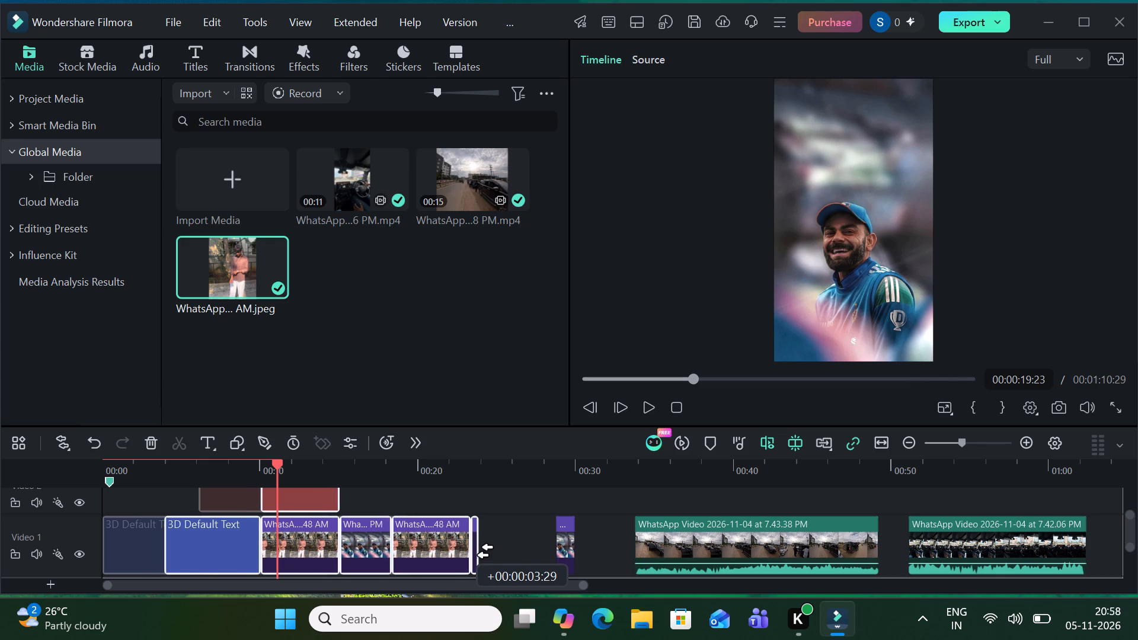
pyautogui.moveTo(476, 555); pyautogui.dragTo(319, 555)
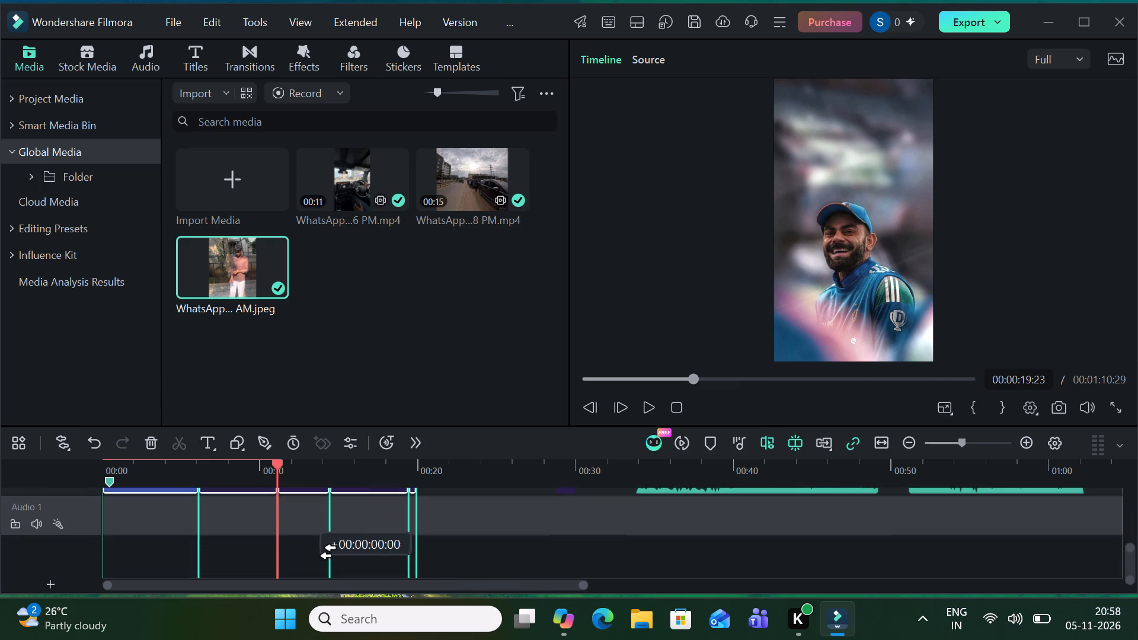
pyautogui.moveTo(319, 555); pyautogui.dragTo(421, 479)
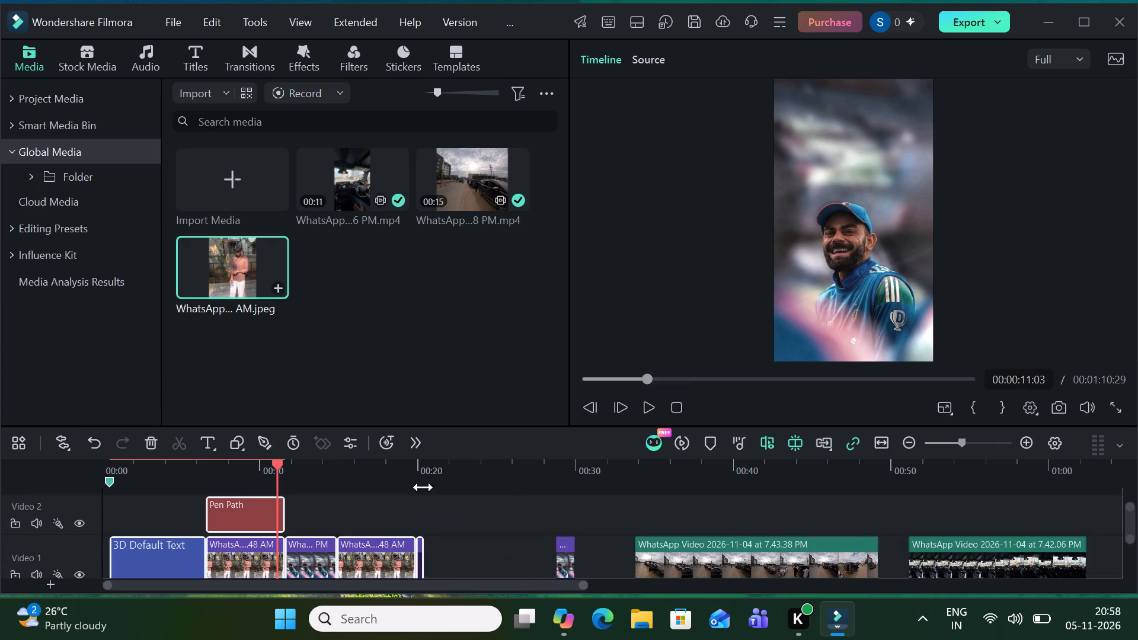
pyautogui.scroll(-1, 415, 510)
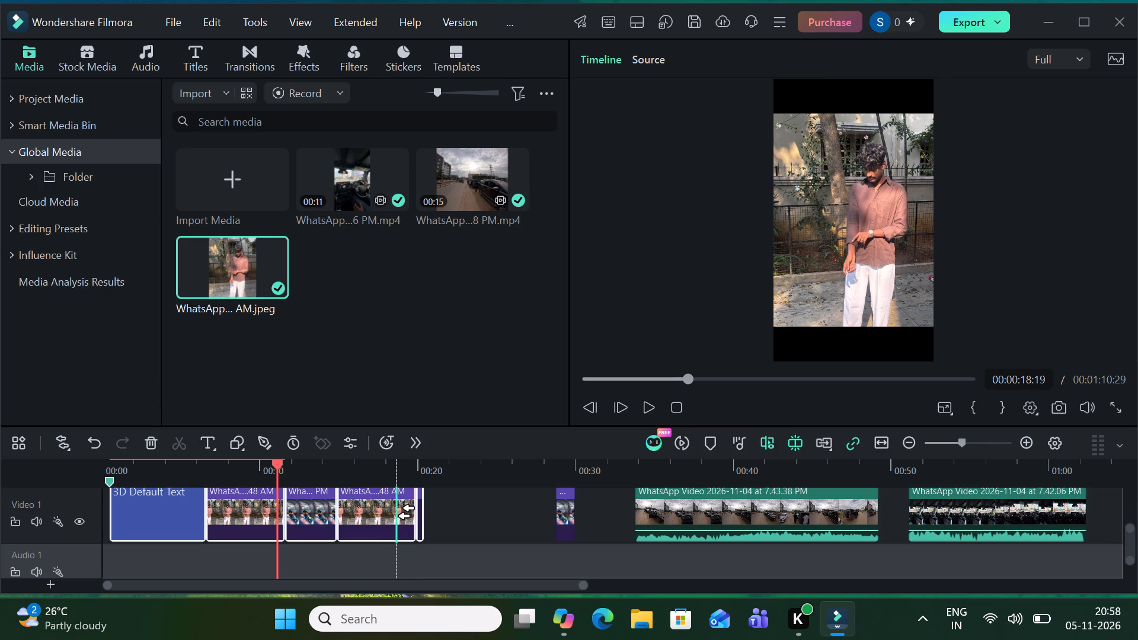
# Shift the title, pen path, photo clips and the video clips after them about another half second later.
pyautogui.click(397, 516)
pyautogui.click(396, 516)
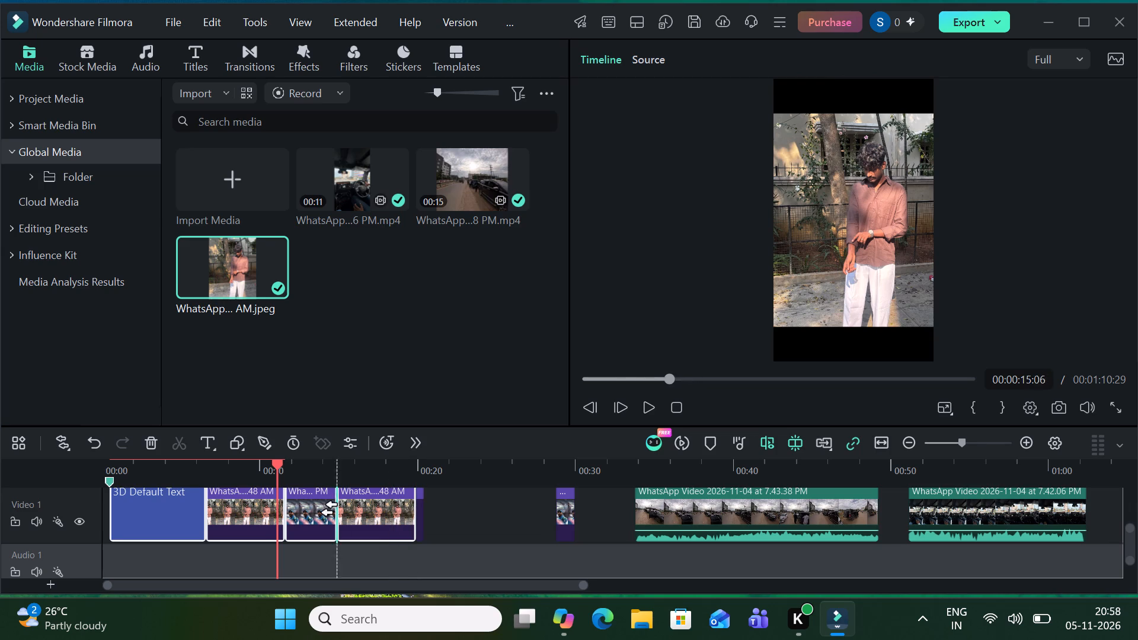
pyautogui.moveTo(270, 519); pyautogui.dragTo(271, 545)
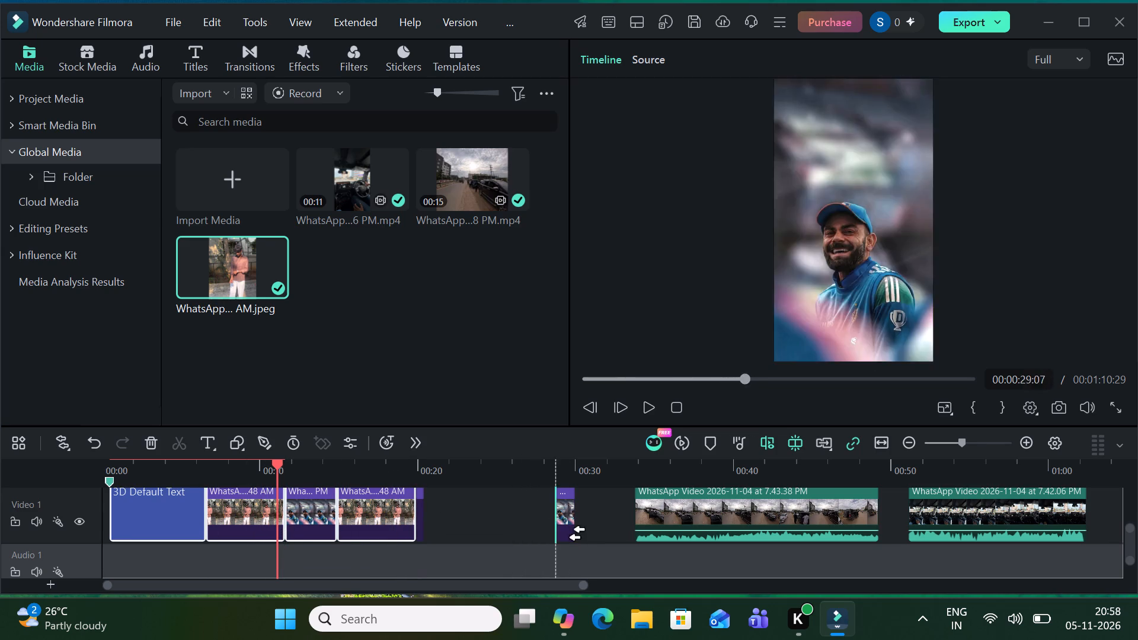
pyautogui.moveTo(648, 517); pyautogui.dragTo(658, 517)
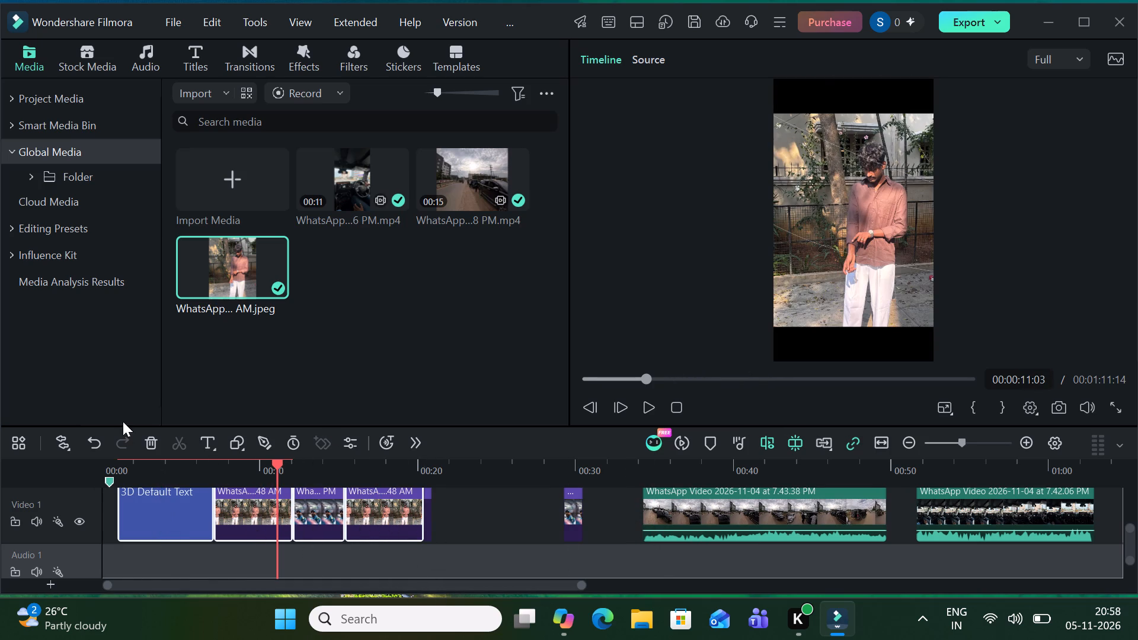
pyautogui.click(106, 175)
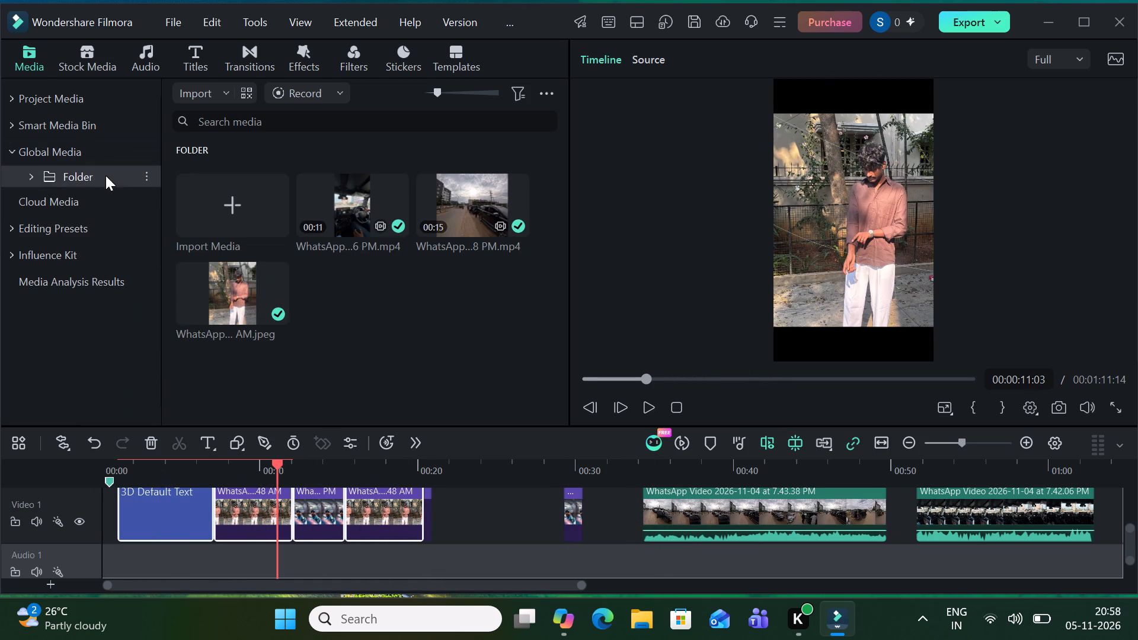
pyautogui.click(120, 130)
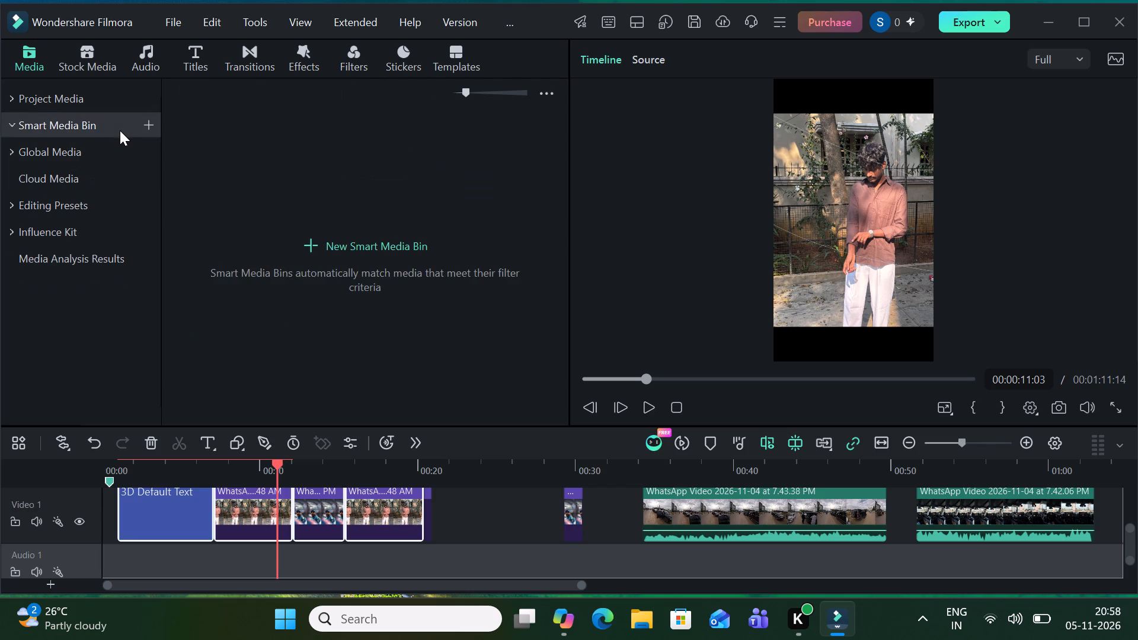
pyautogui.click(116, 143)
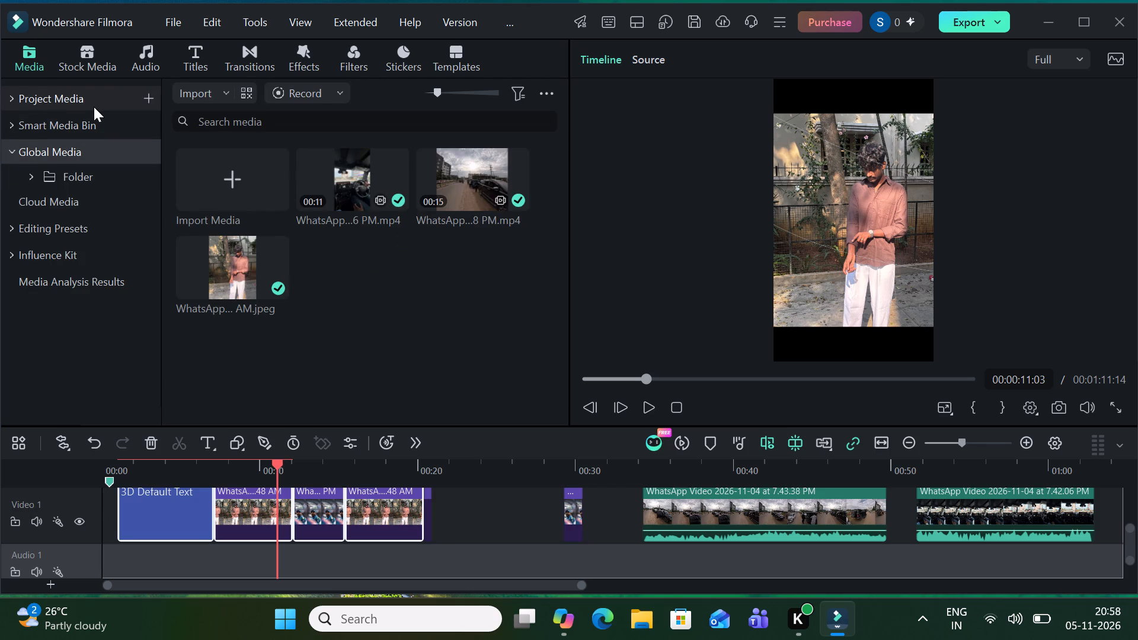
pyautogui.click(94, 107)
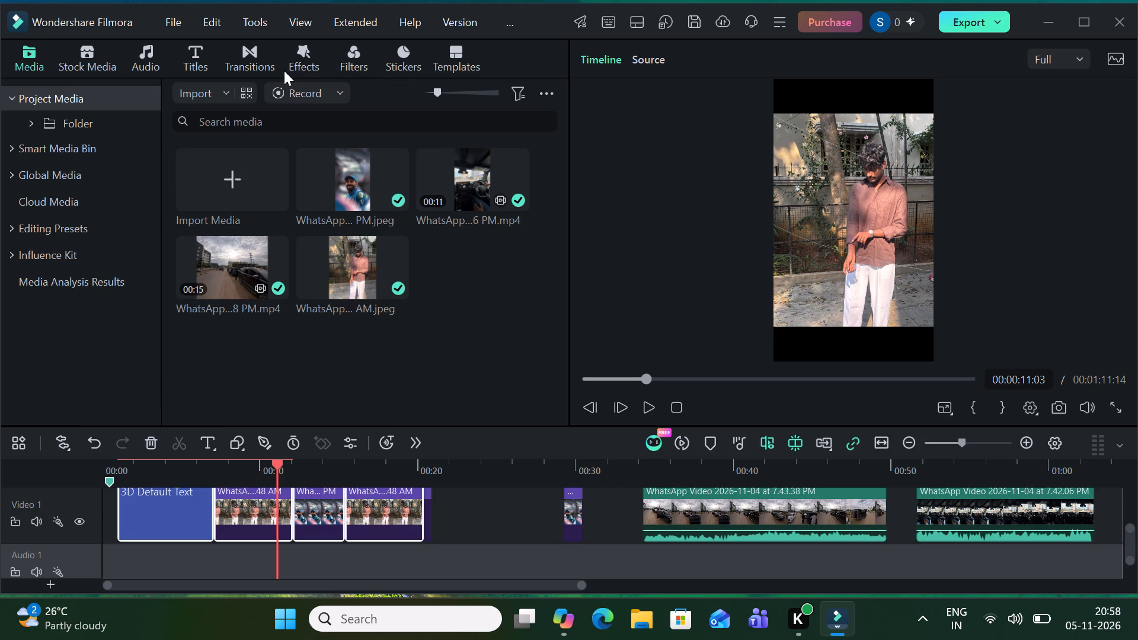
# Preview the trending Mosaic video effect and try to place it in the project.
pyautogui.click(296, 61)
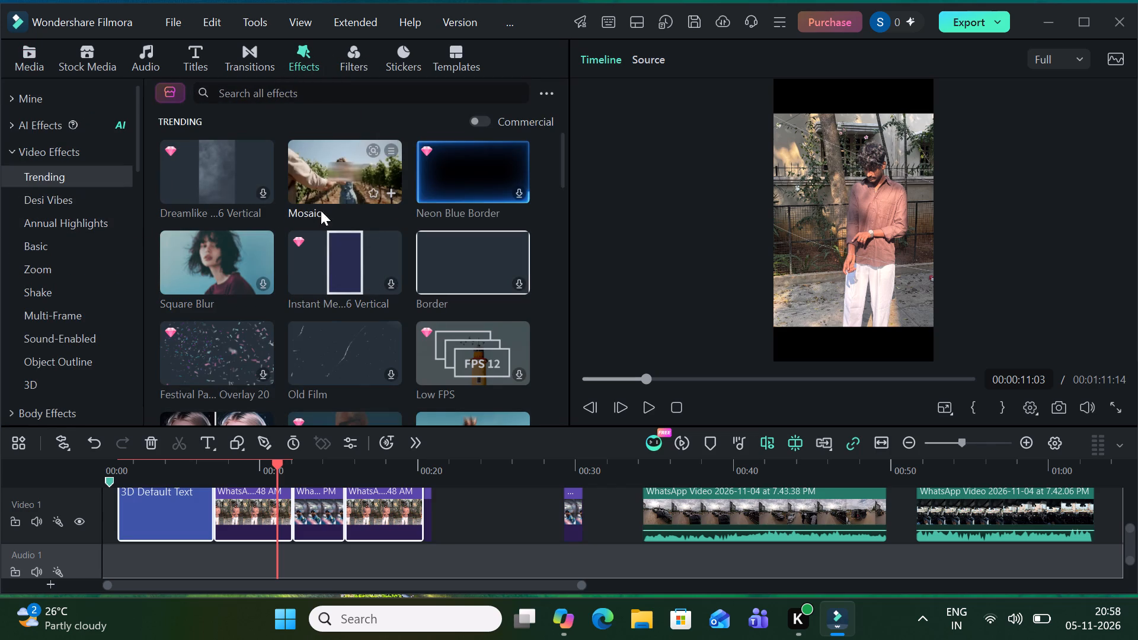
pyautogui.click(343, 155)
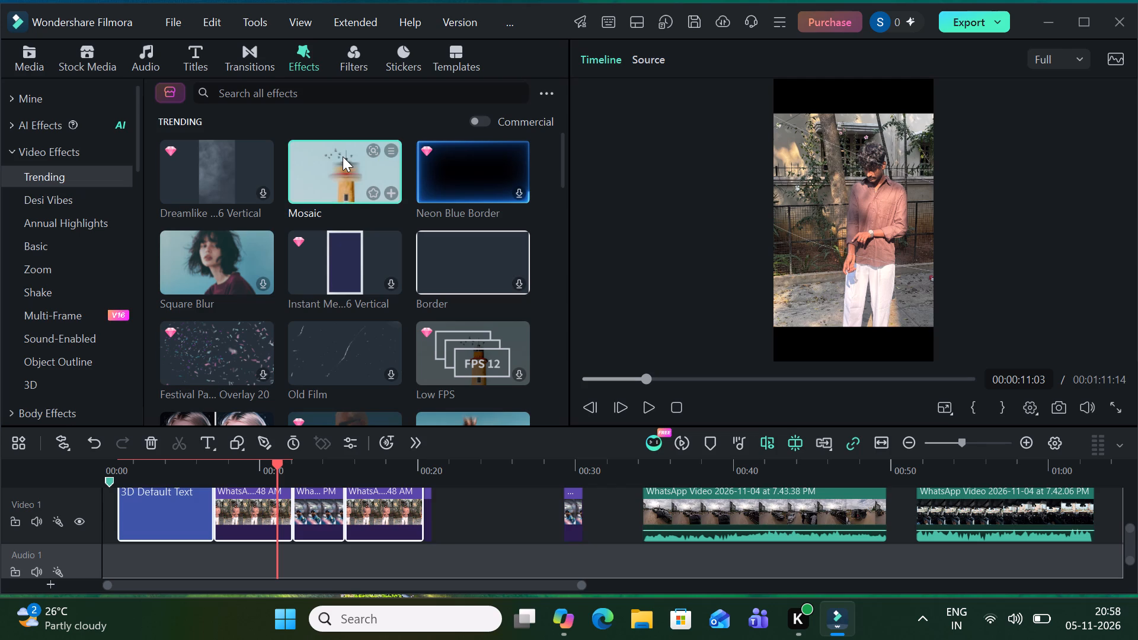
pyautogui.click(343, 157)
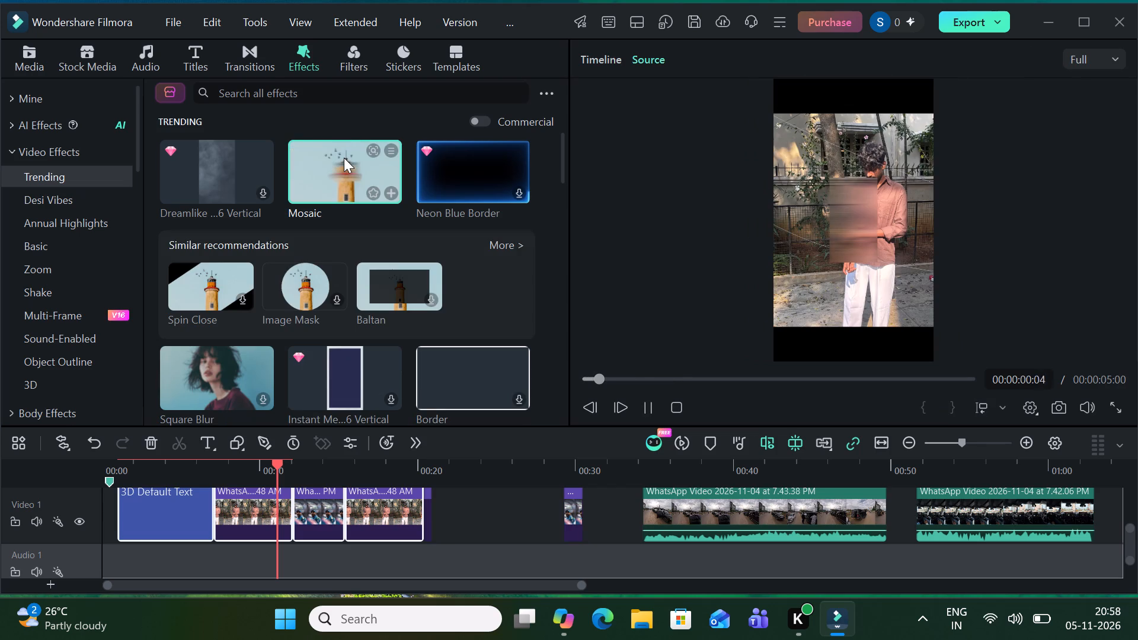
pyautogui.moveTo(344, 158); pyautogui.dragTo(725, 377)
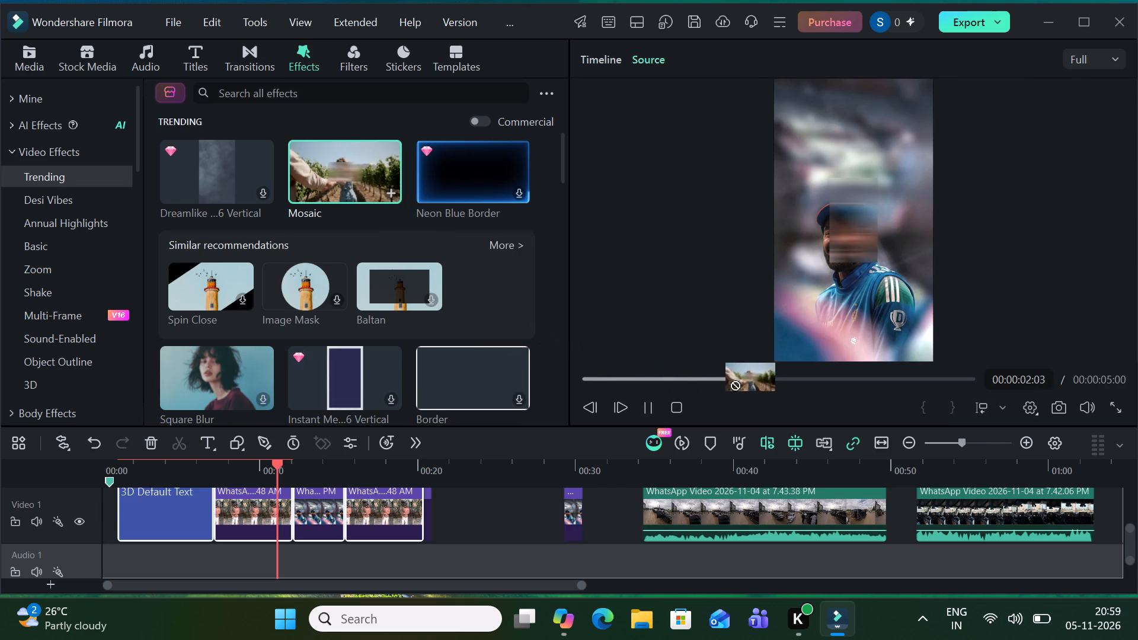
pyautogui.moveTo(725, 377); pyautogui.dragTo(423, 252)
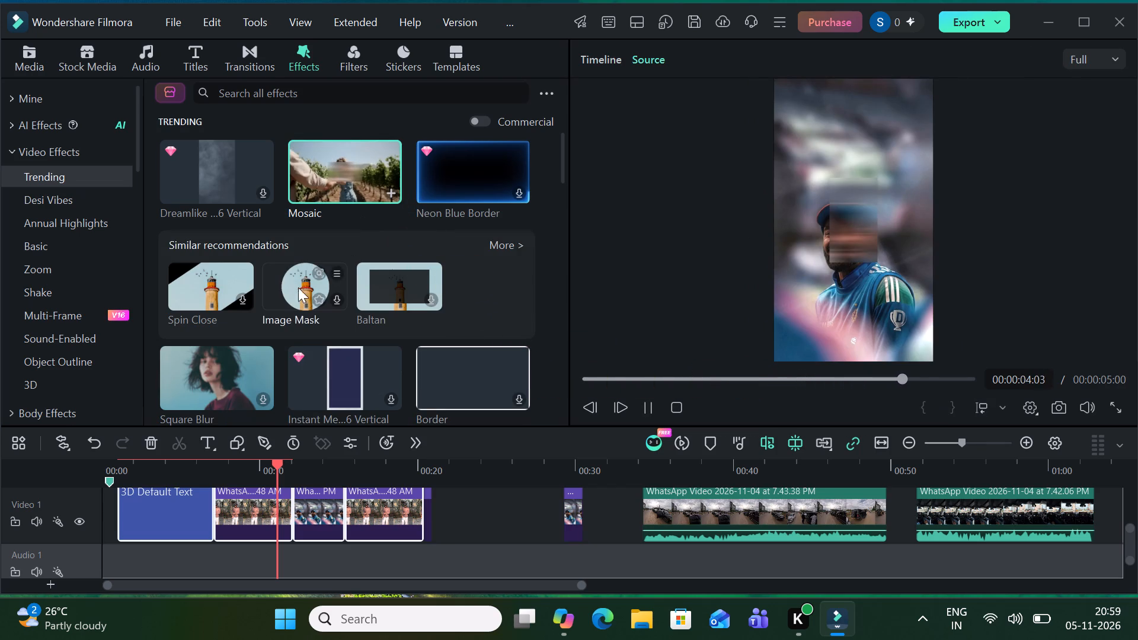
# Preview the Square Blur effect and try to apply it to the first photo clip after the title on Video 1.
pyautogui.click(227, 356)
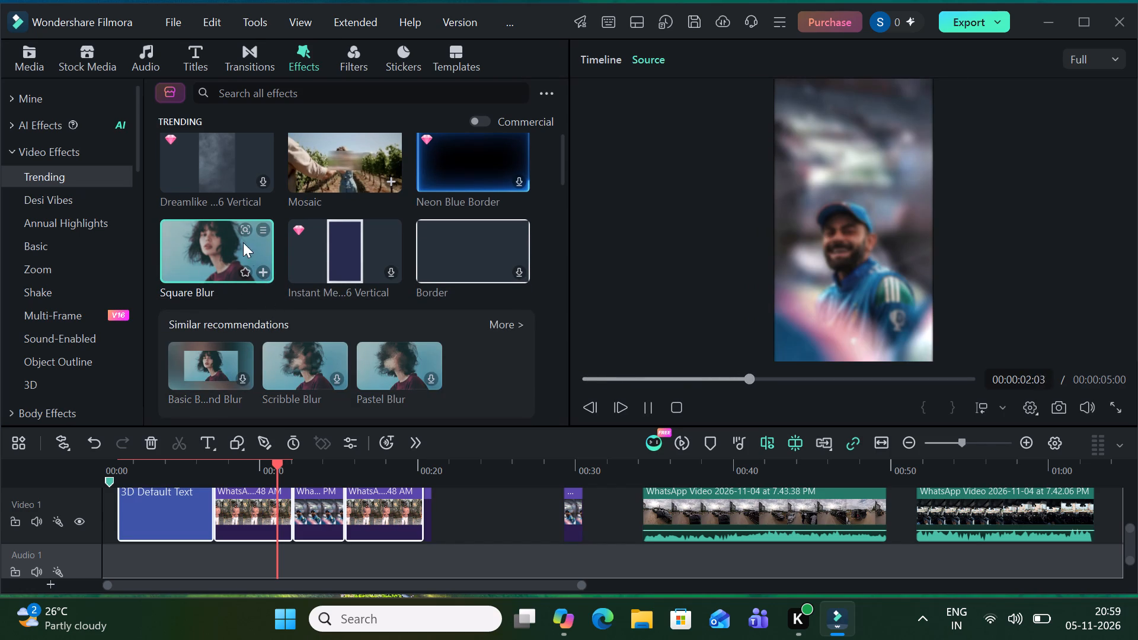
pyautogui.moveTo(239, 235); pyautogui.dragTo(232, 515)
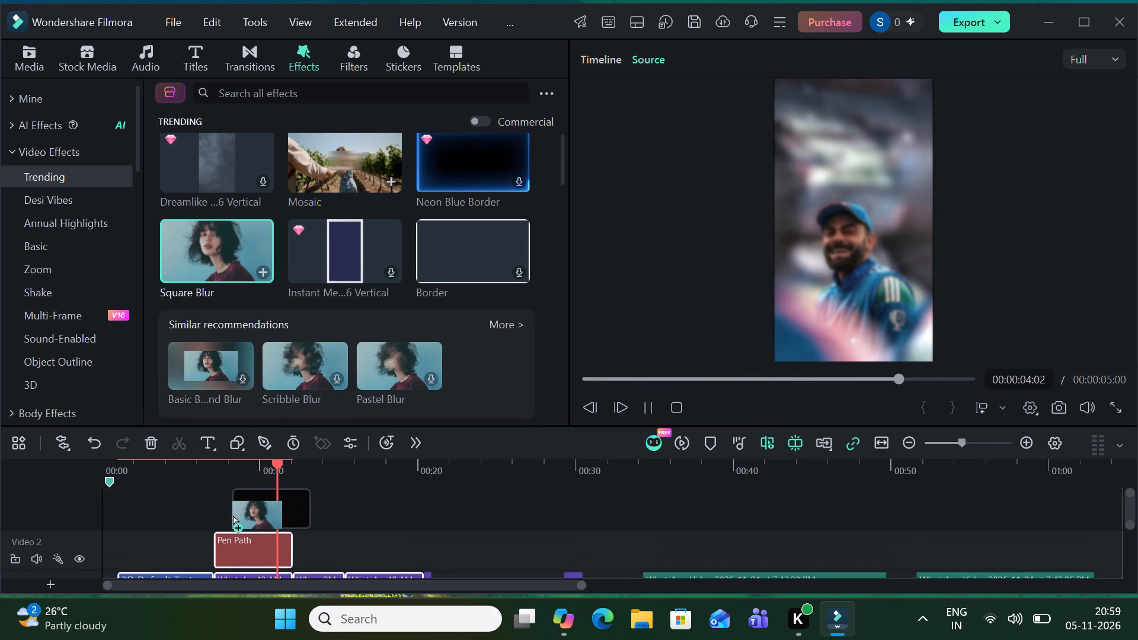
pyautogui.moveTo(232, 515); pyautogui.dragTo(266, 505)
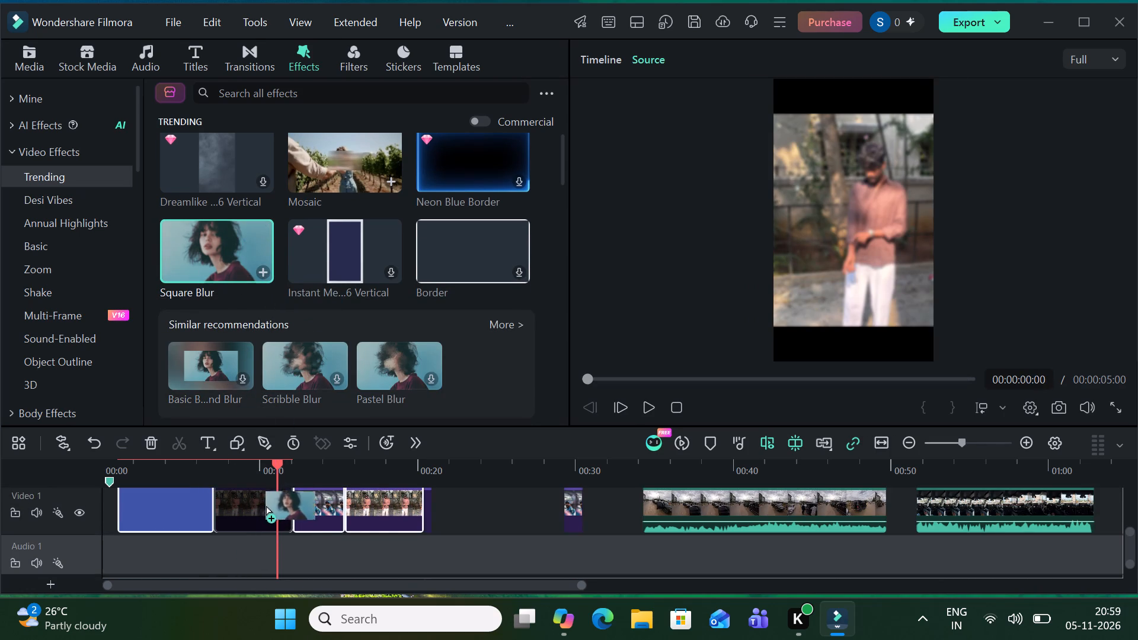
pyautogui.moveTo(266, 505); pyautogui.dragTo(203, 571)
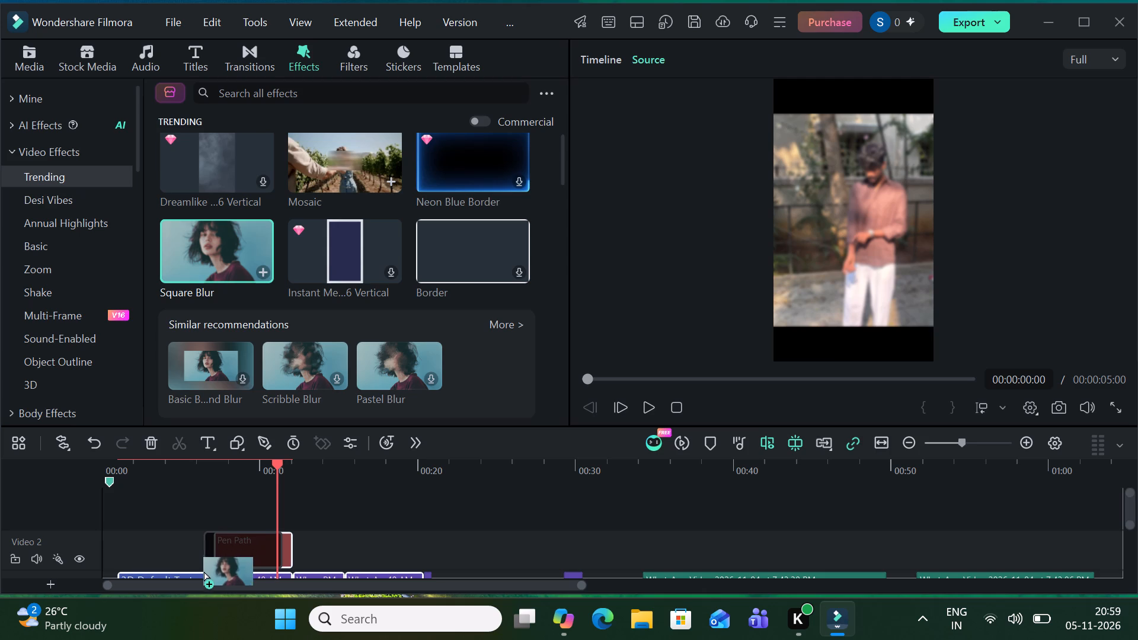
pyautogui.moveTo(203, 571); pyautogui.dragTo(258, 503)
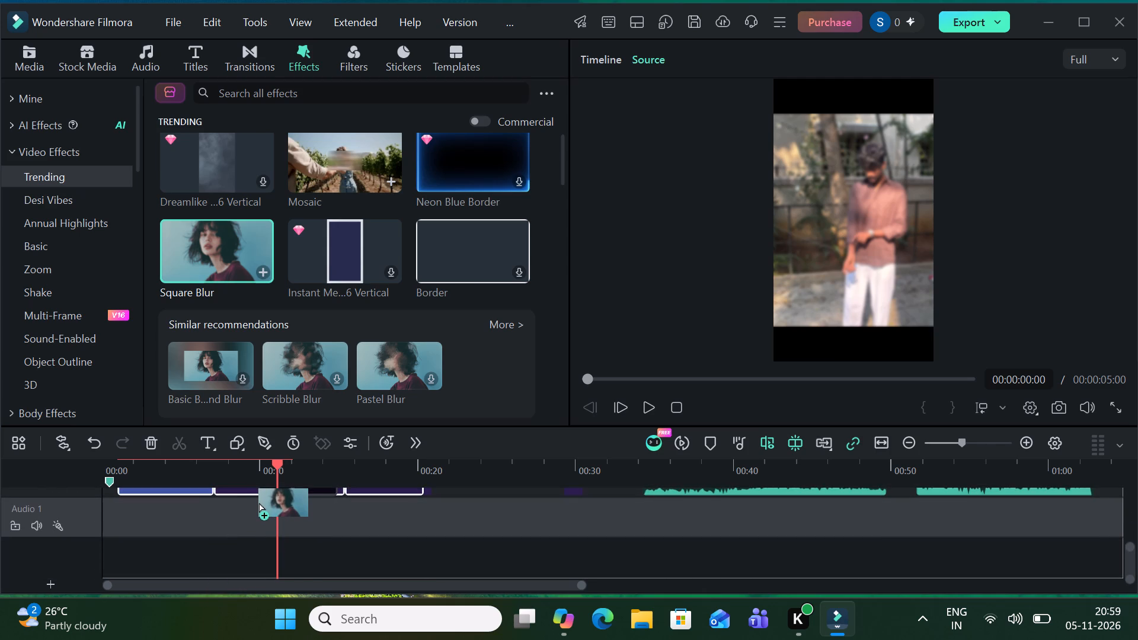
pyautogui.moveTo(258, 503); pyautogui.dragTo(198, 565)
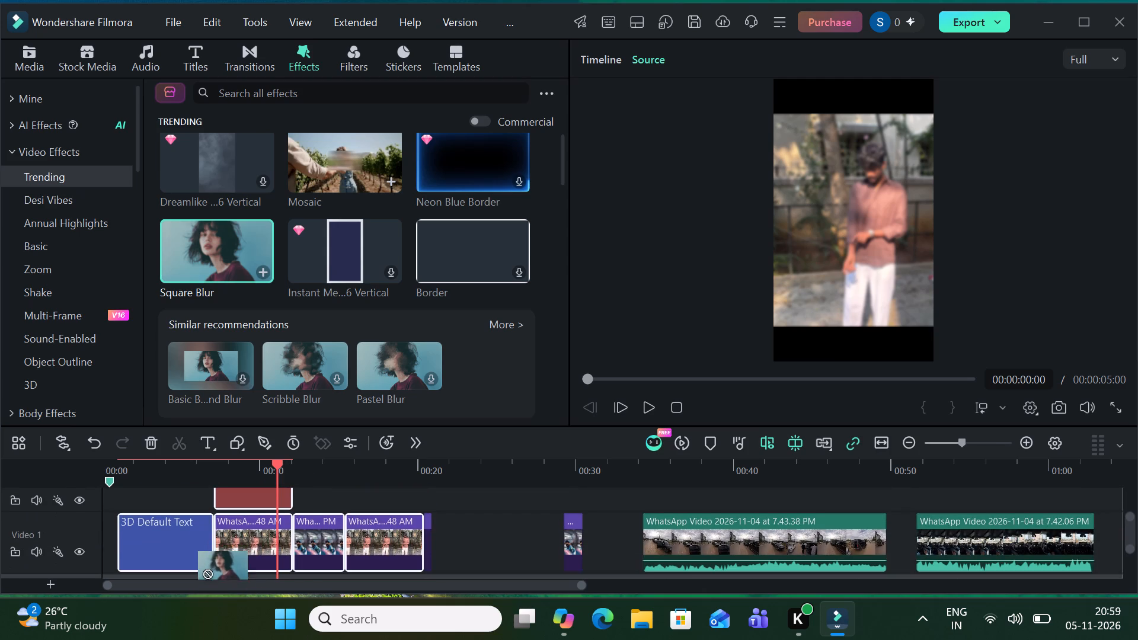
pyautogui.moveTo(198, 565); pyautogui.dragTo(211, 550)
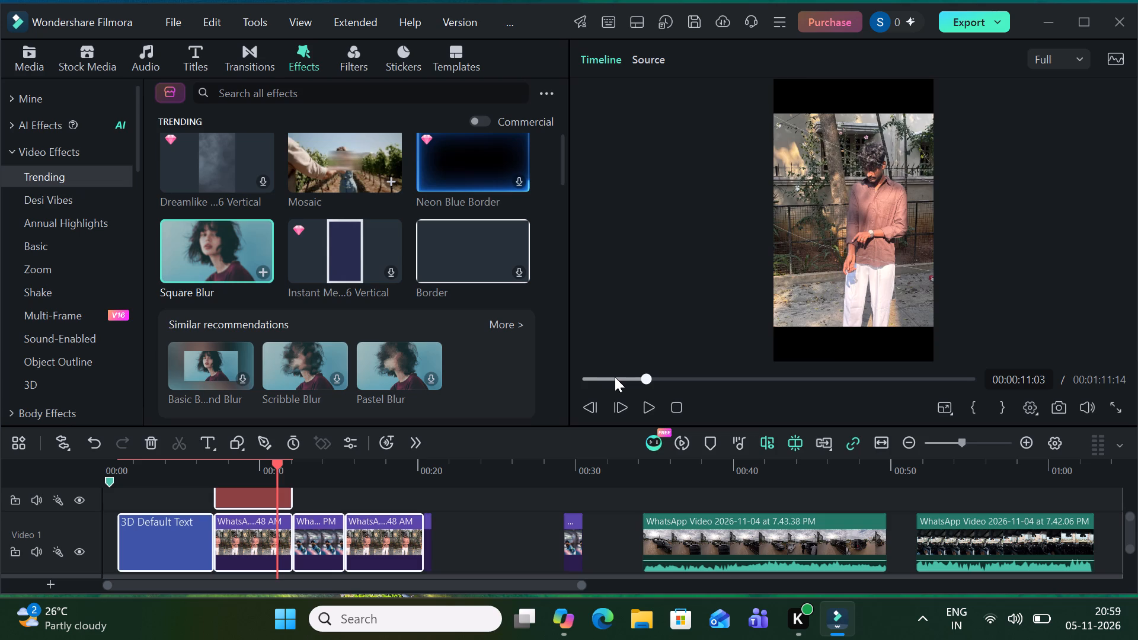
# Play the project back from about two seconds into the timeline to review the arrangement.
pyautogui.moveTo(615, 377); pyautogui.dragTo(598, 380)
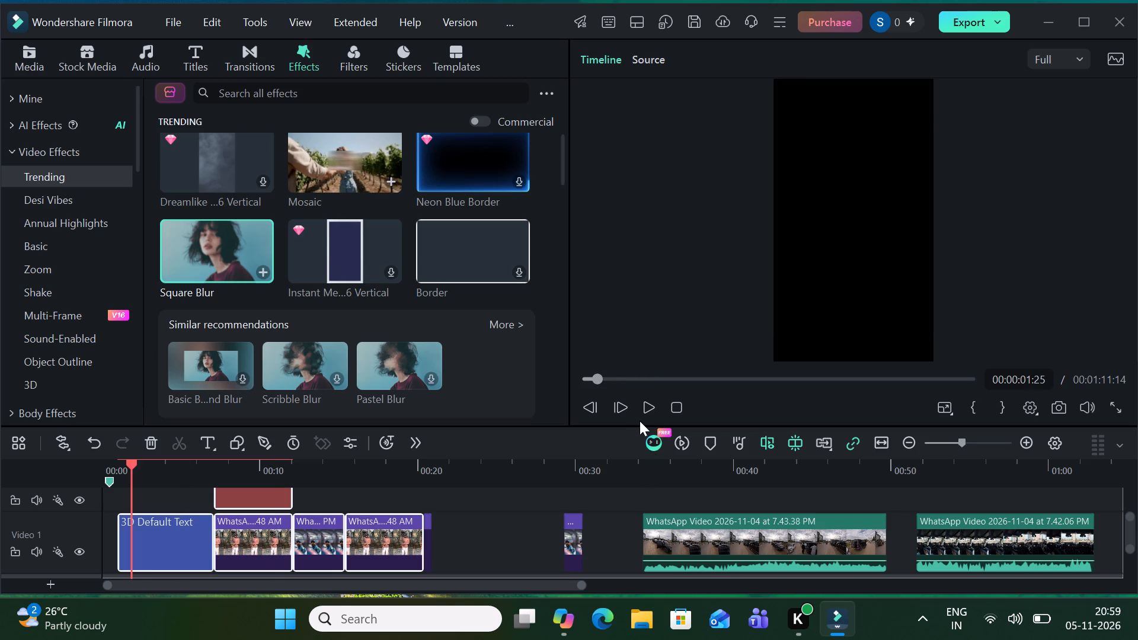
pyautogui.click(642, 414)
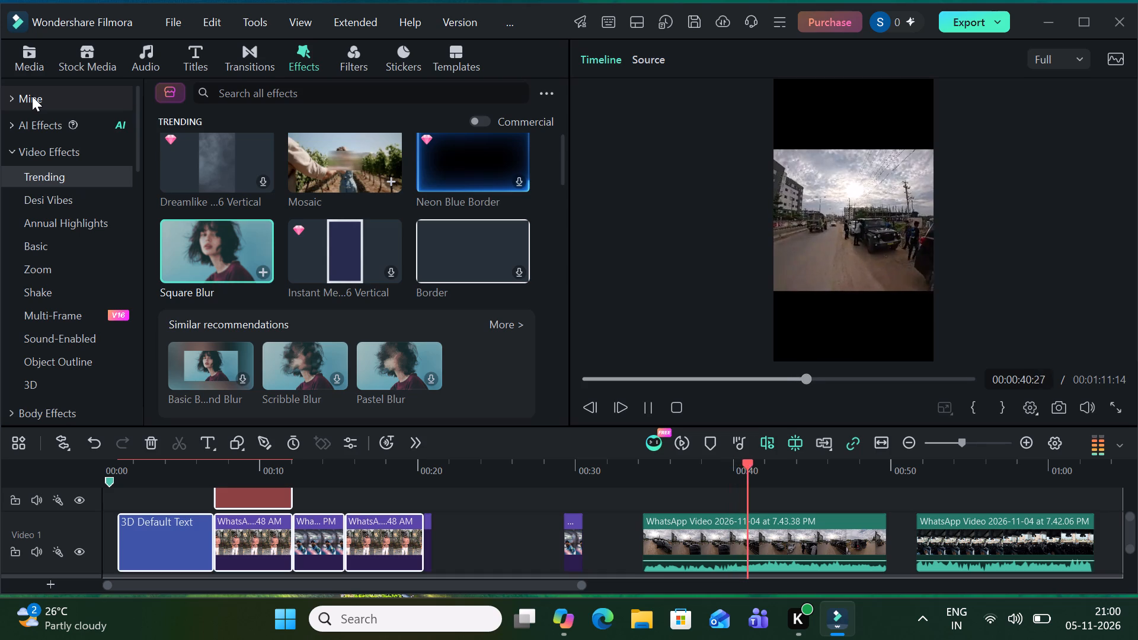
# Apply the Sequence Zooming B&W effect from the Zoom video effects to the last photo clip on Video 1.
pyautogui.scroll(2, 0, 261)
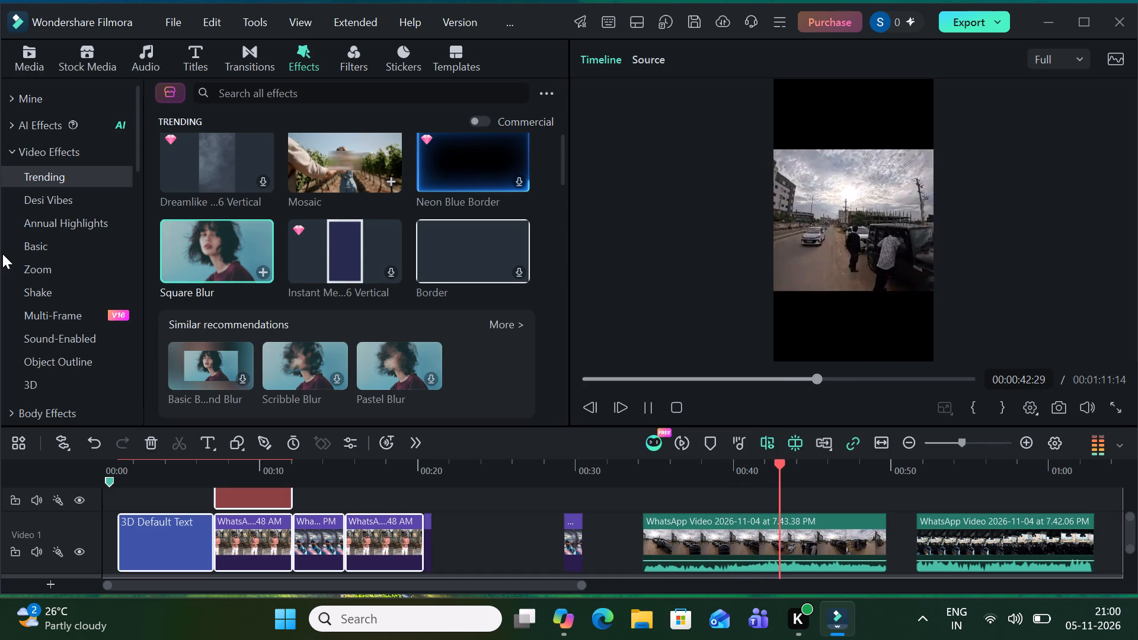
pyautogui.scroll(1, 2, 254)
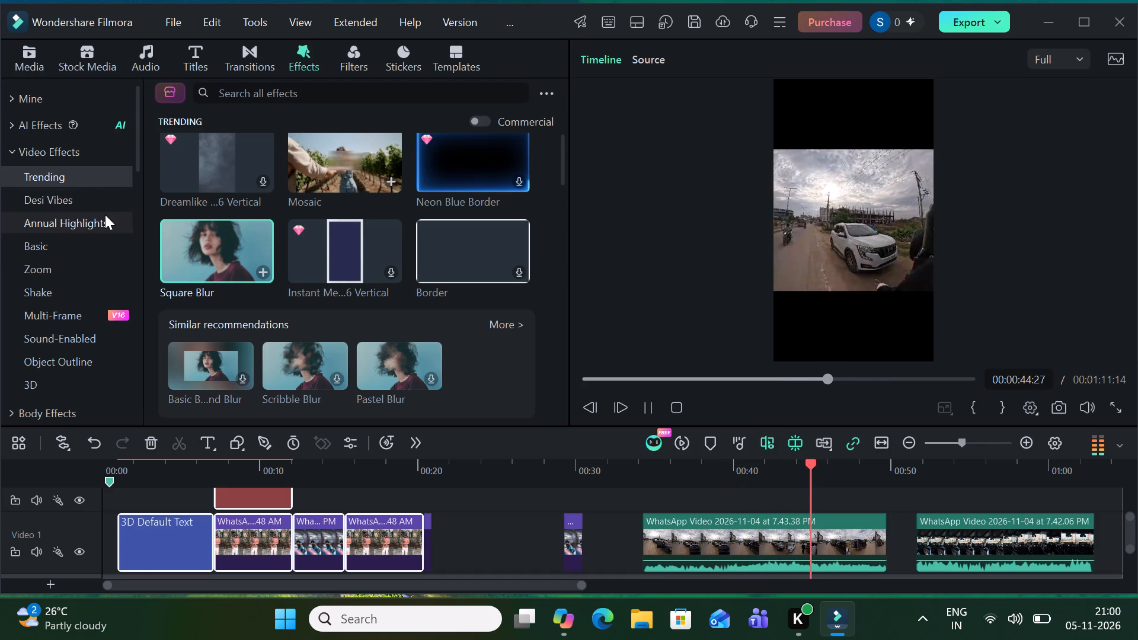
pyautogui.click(71, 379)
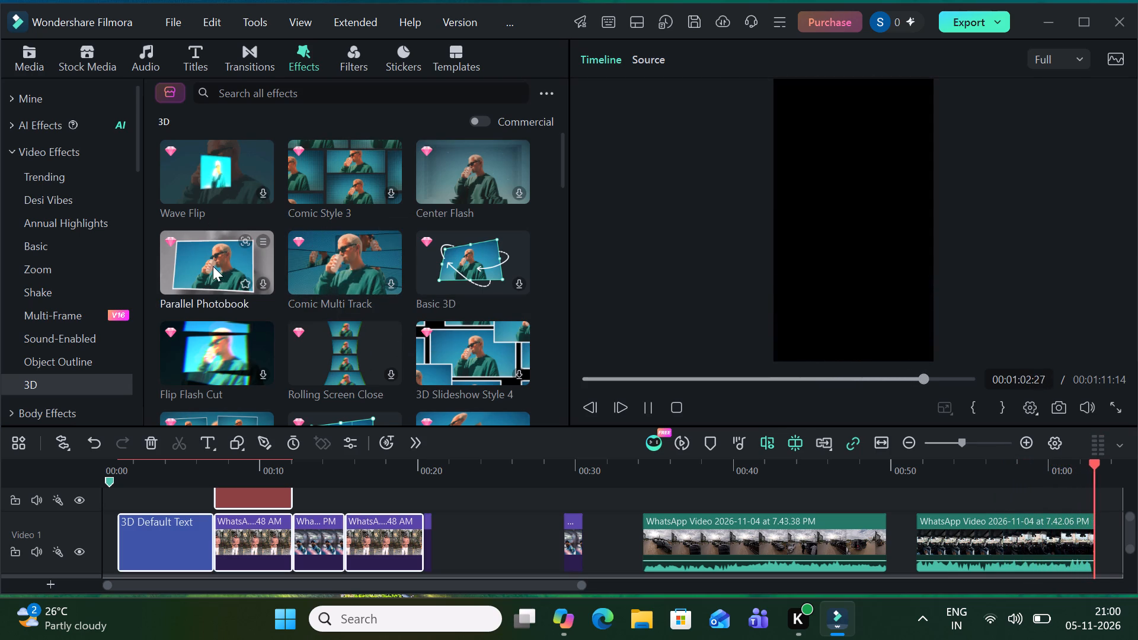
pyautogui.click(42, 265)
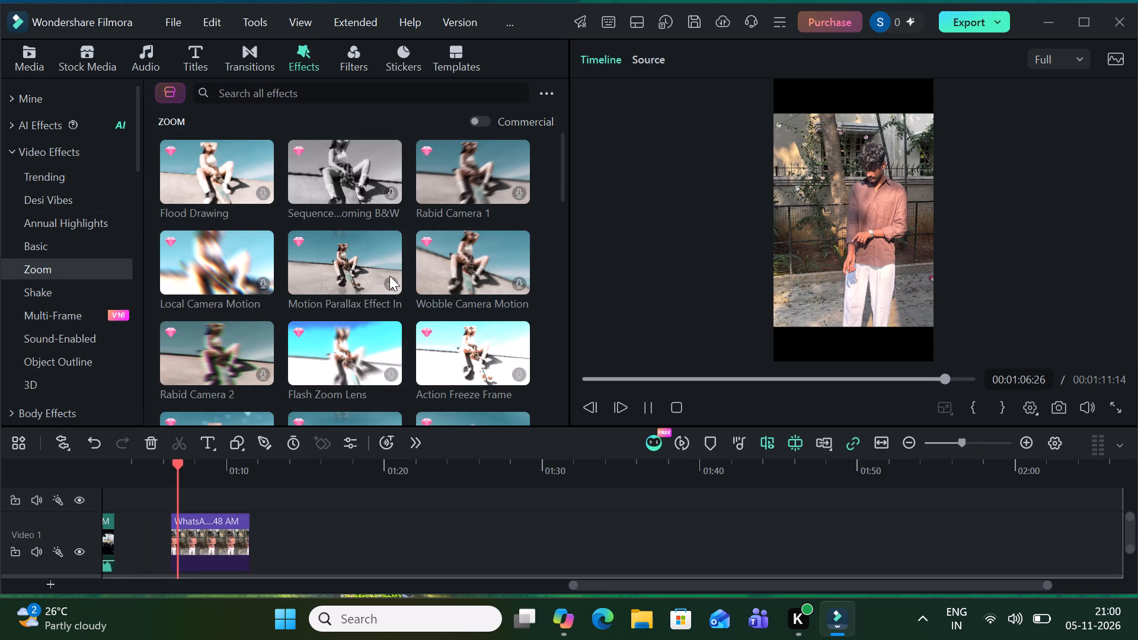
pyautogui.click(365, 191)
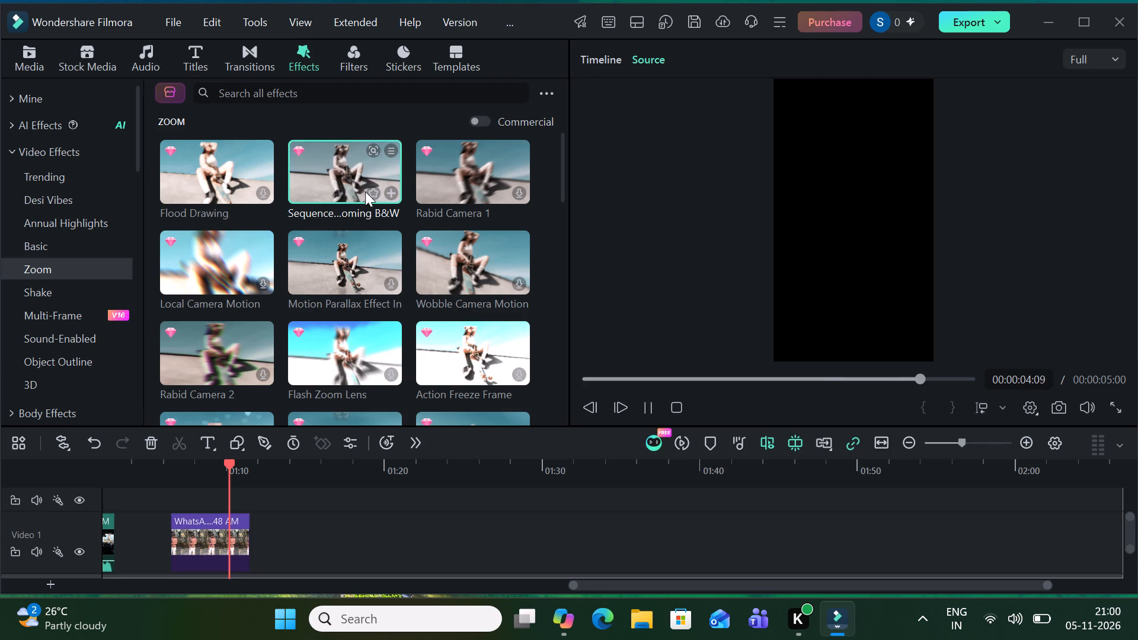
pyautogui.moveTo(357, 187); pyautogui.dragTo(185, 539)
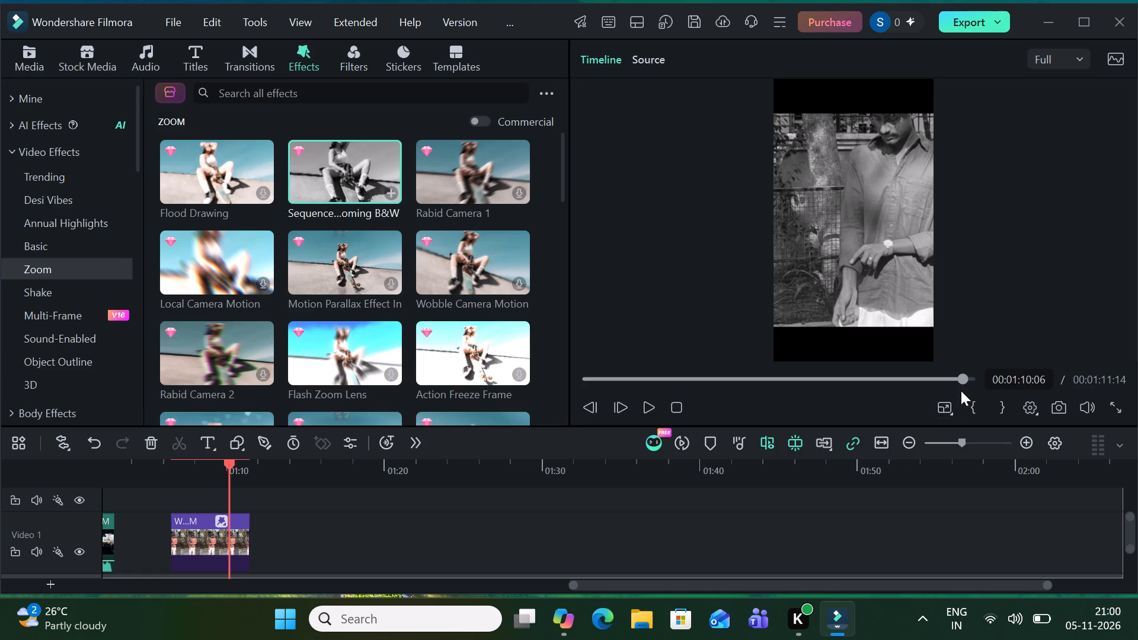
# Play the project back from the very beginning of the timeline.
pyautogui.moveTo(966, 379); pyautogui.dragTo(501, 412)
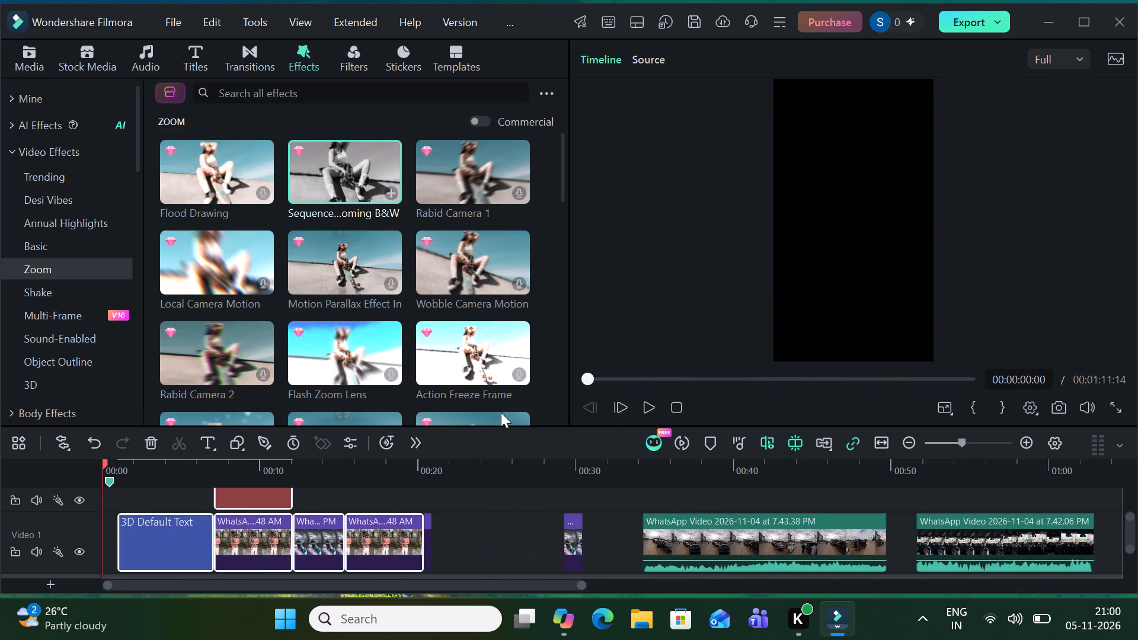
pyautogui.moveTo(501, 412); pyautogui.dragTo(481, 417)
pyautogui.click(650, 415)
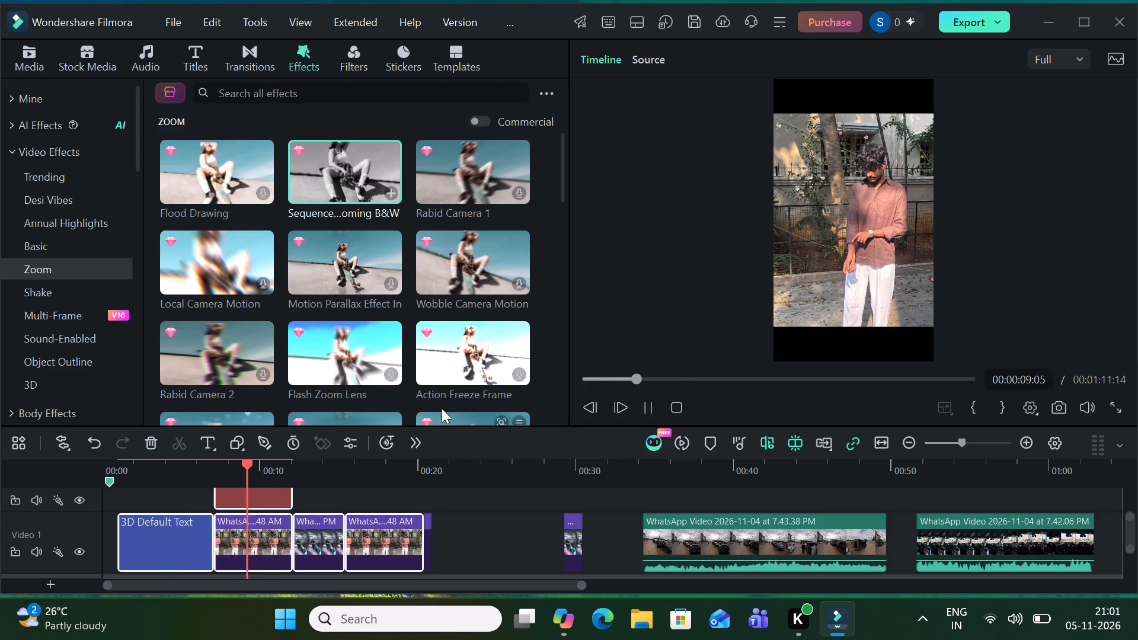
# Apply the sound-enabled Film Rolling SFX video effect to the pen path clip on Video 2.
pyautogui.scroll(-5, 436, 399)
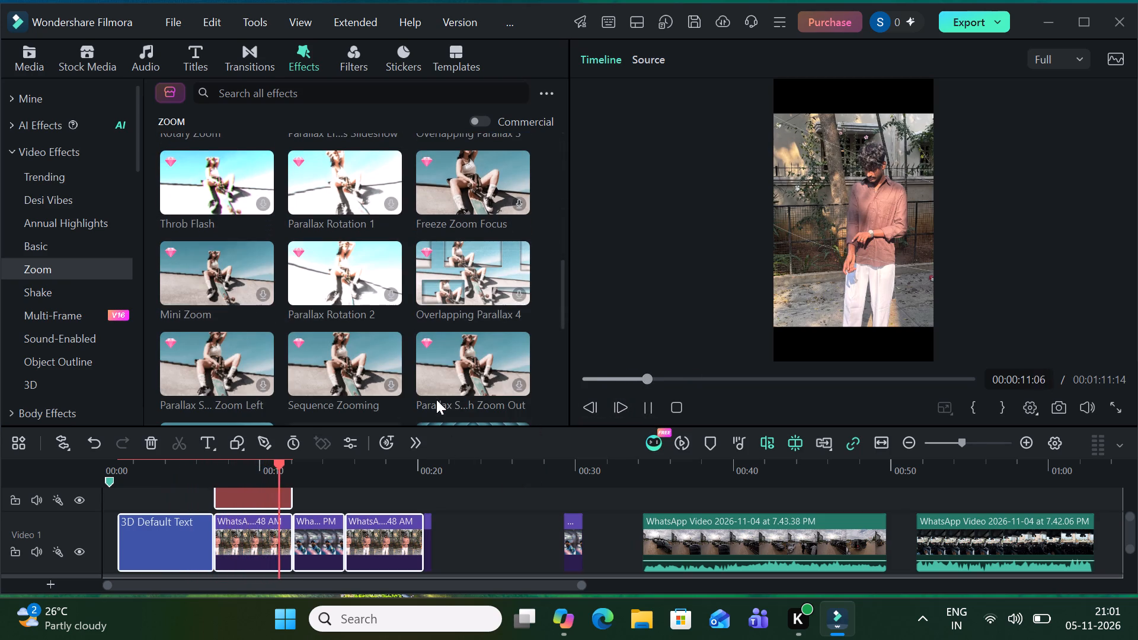
pyautogui.click(97, 345)
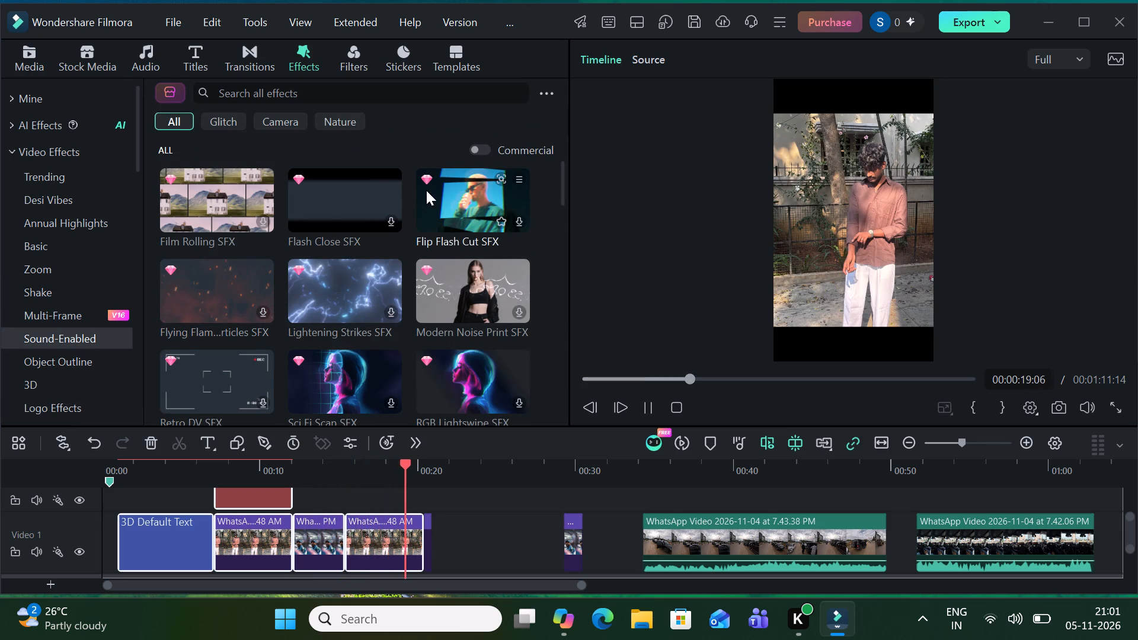
pyautogui.click(221, 217)
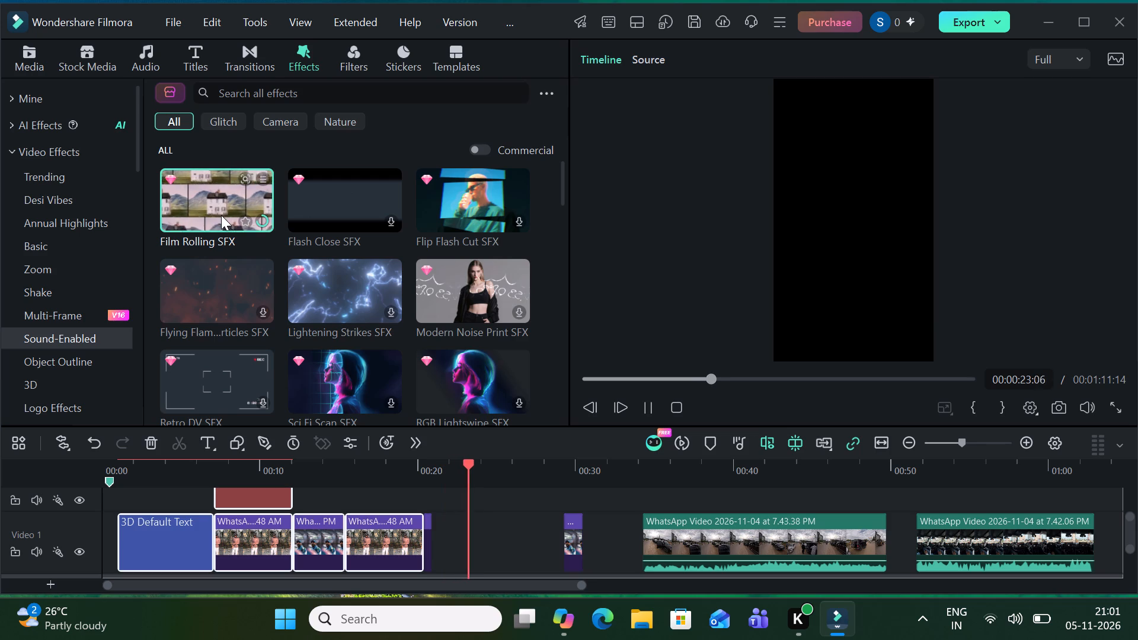
pyautogui.moveTo(221, 215); pyautogui.dragTo(238, 261)
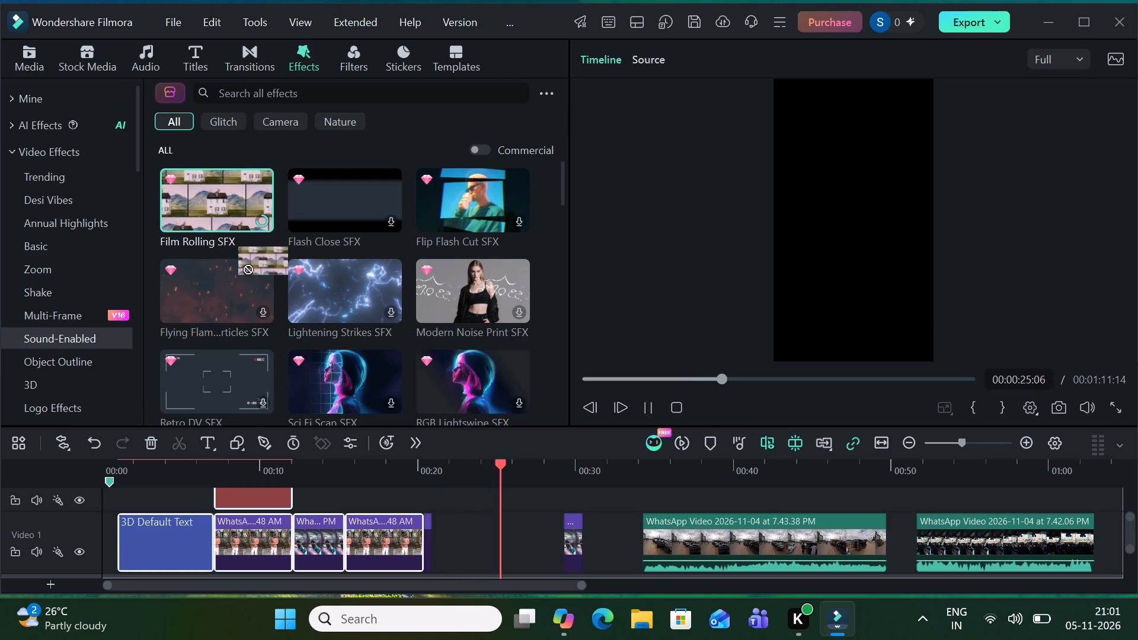
pyautogui.moveTo(238, 261); pyautogui.dragTo(258, 559)
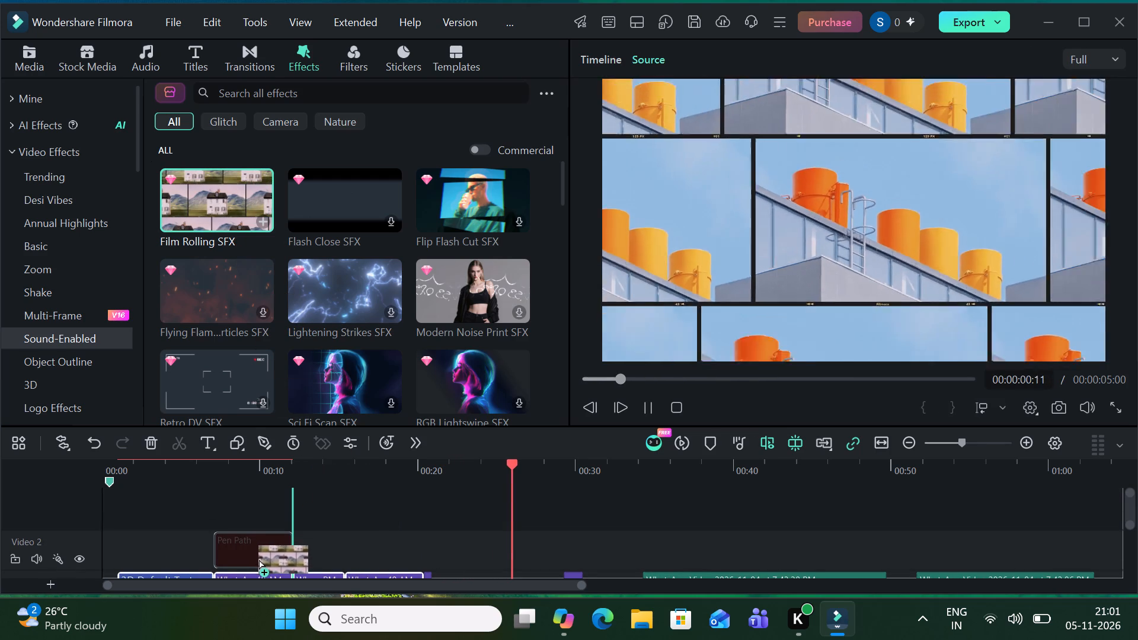
pyautogui.moveTo(258, 559); pyautogui.dragTo(293, 551)
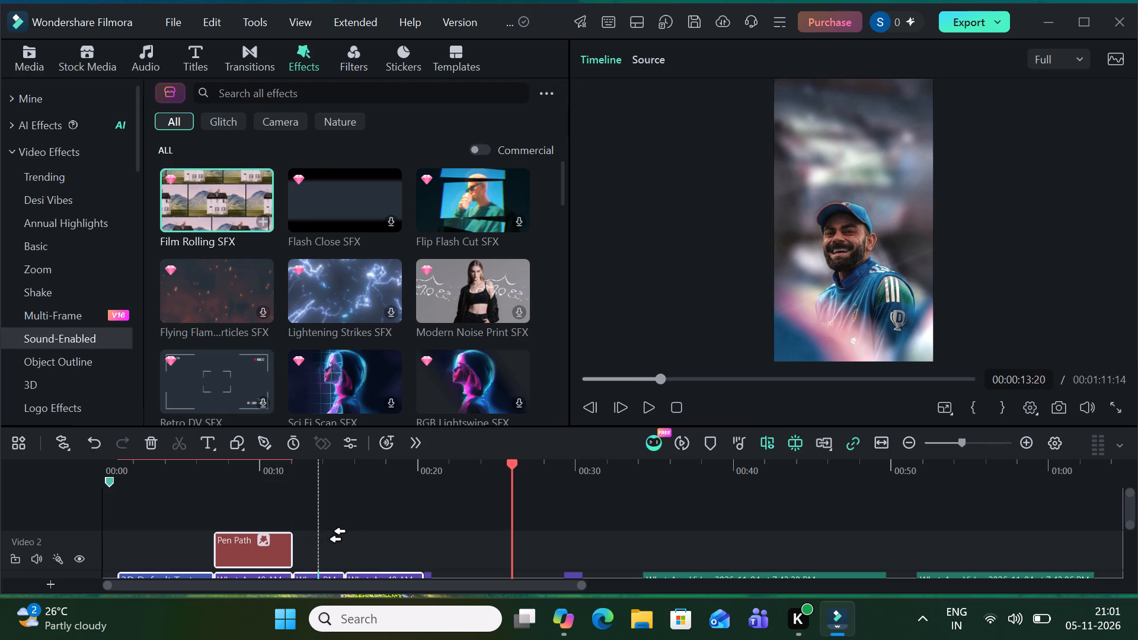
pyautogui.scroll(-1, 386, 530)
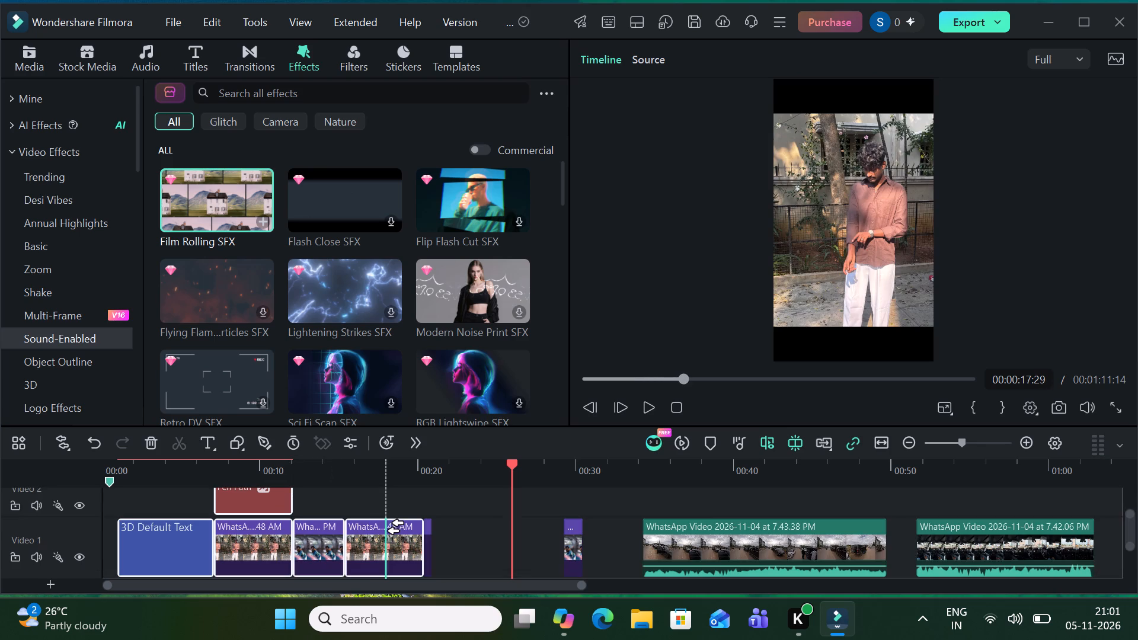
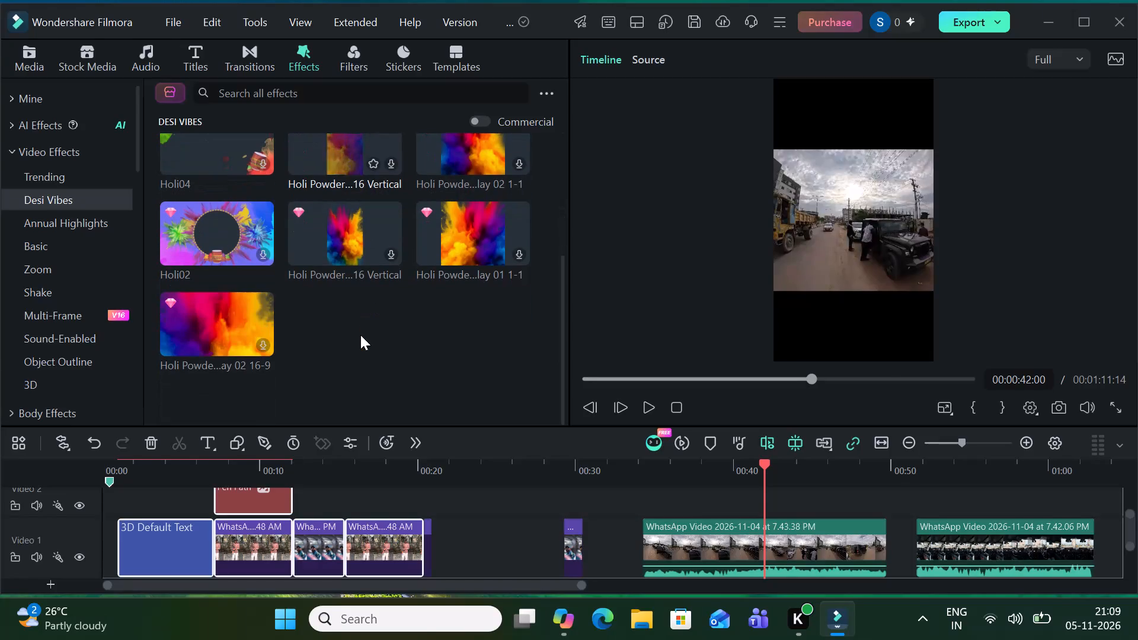
# Browse the Desi Vibes and Annual Highlights video effects and preview the Vibration Flash effect.
pyautogui.scroll(-1, 360, 335)
pyautogui.scroll(2, 360, 335)
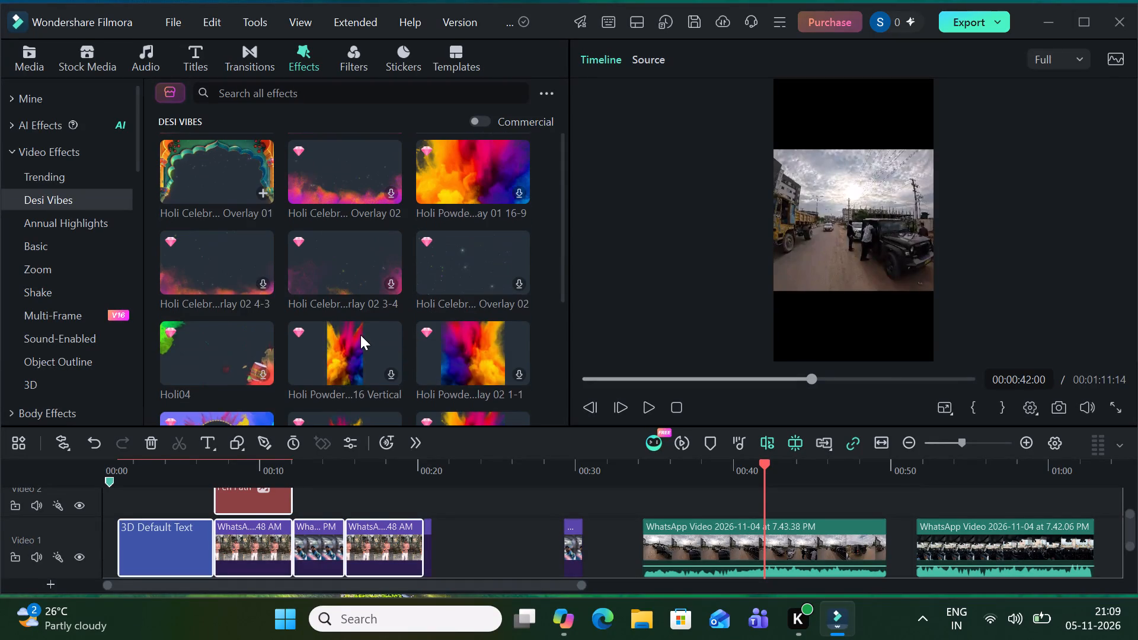
pyautogui.scroll(1, 360, 335)
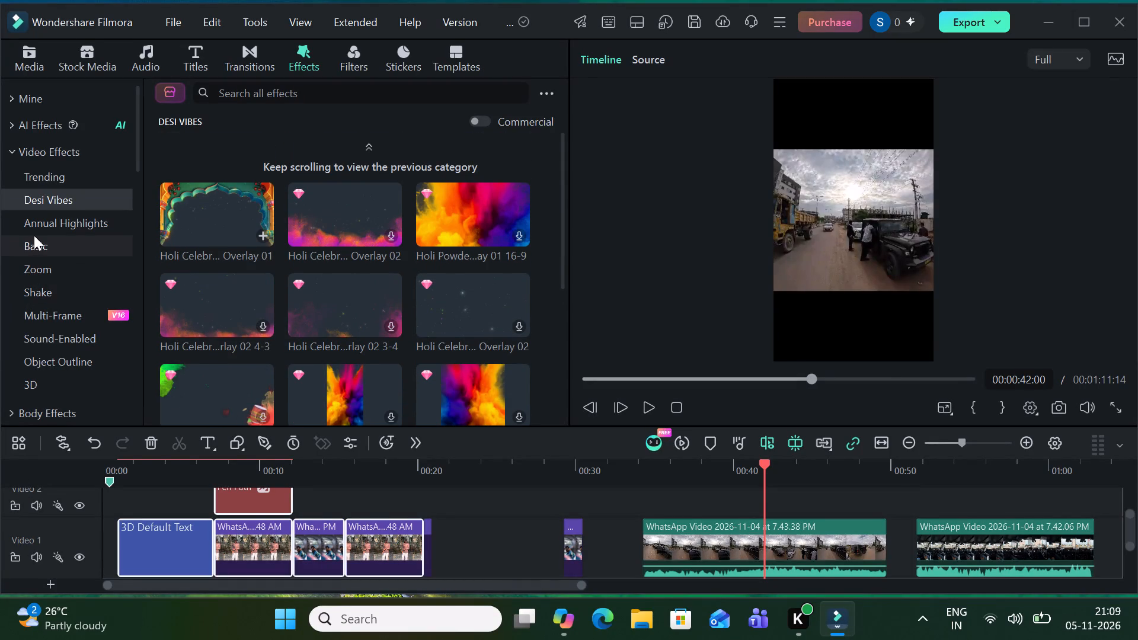
pyautogui.click(49, 213)
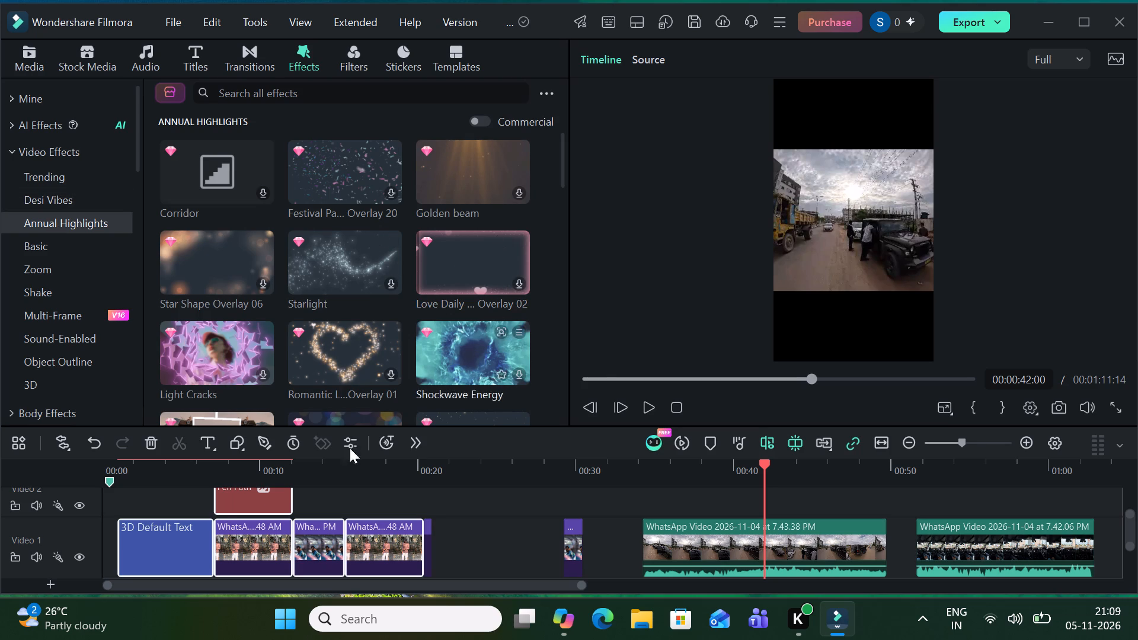
pyautogui.scroll(-5, 454, 175)
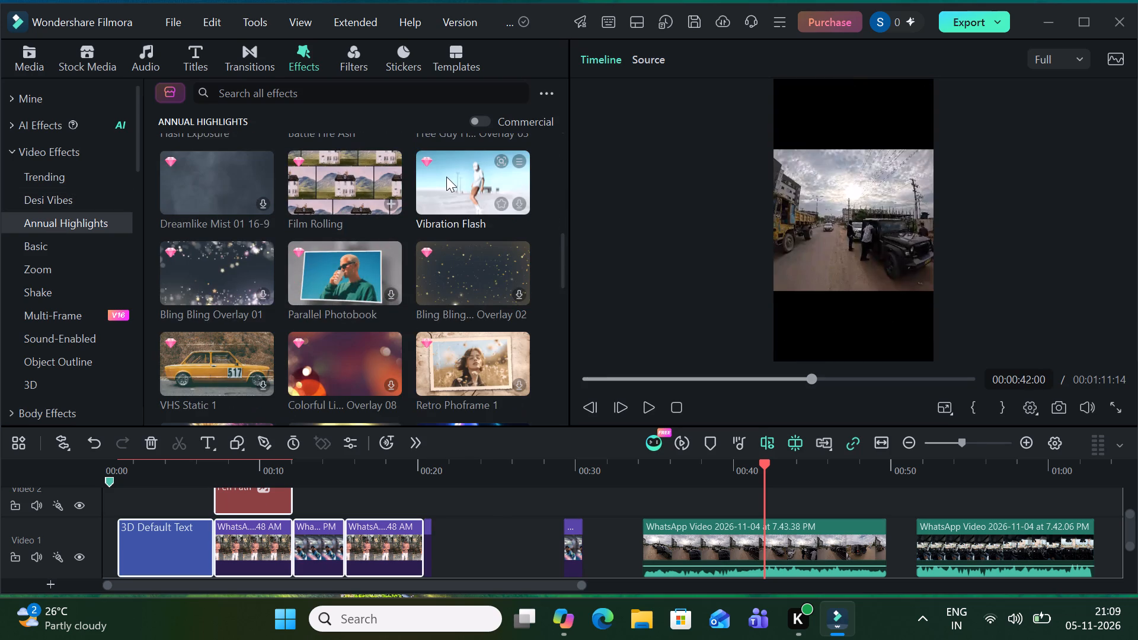
pyautogui.click(440, 200)
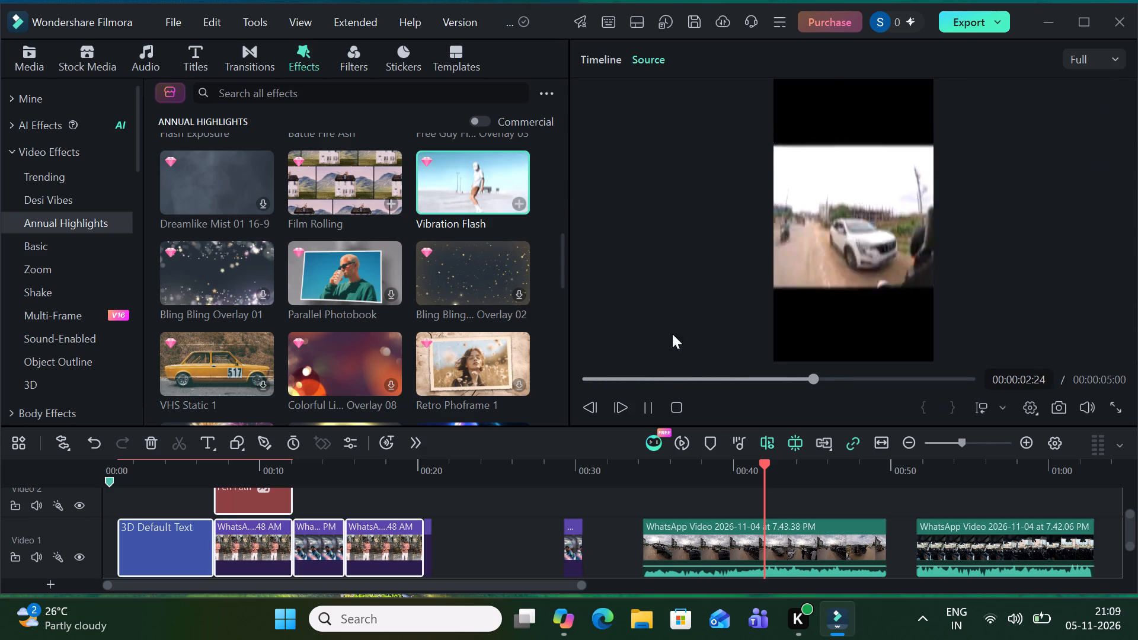
pyautogui.click(650, 415)
pyautogui.click(453, 203)
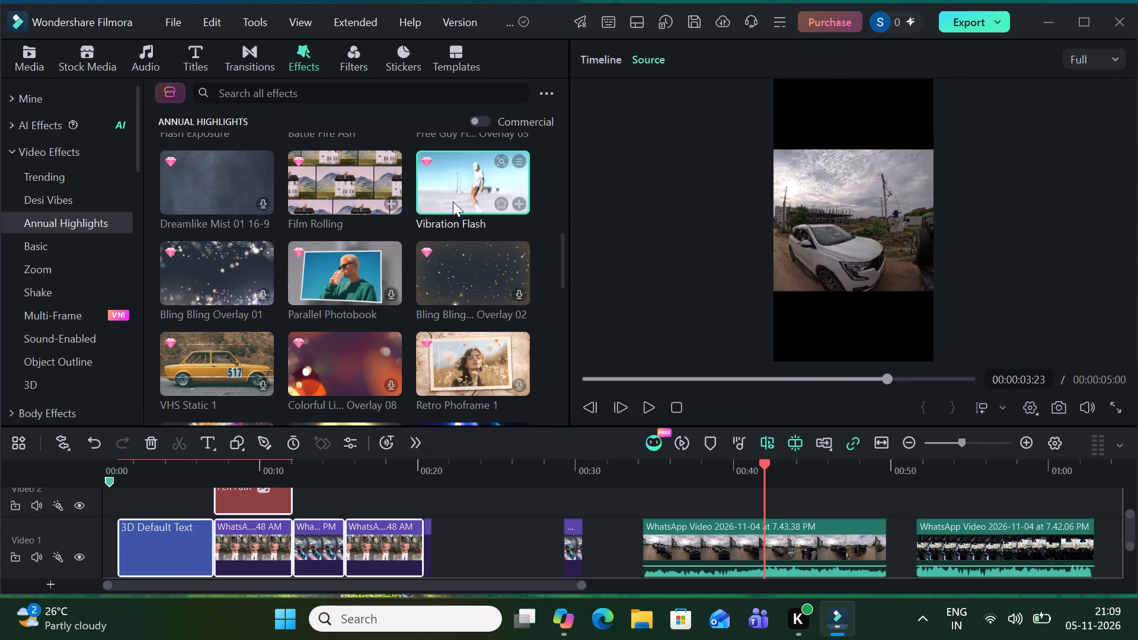
pyautogui.click(453, 201)
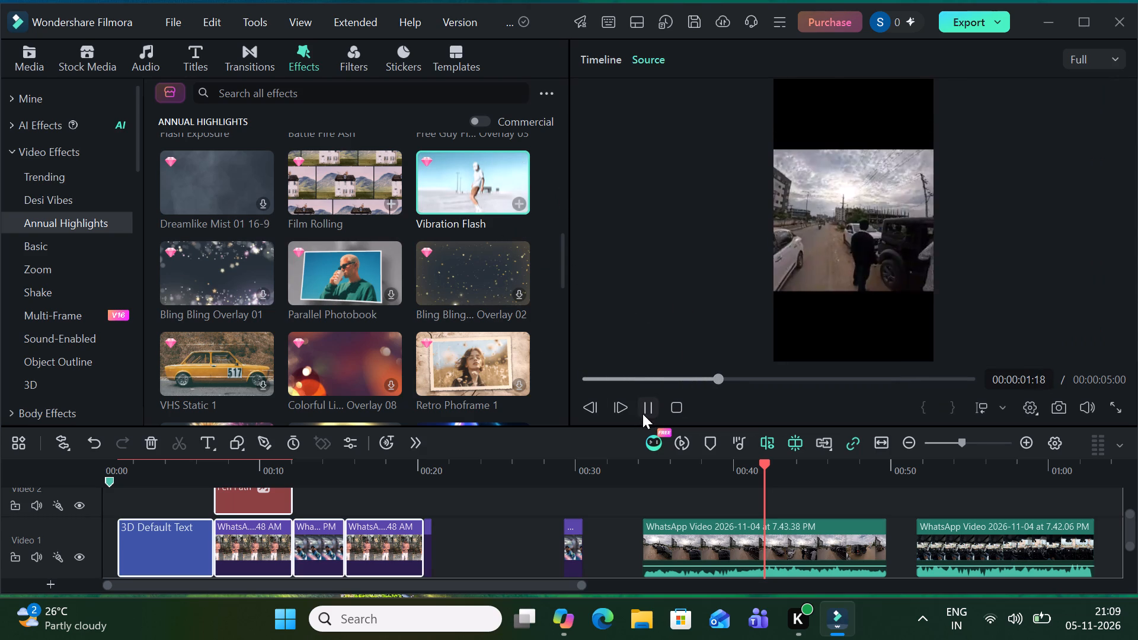
pyautogui.click(642, 414)
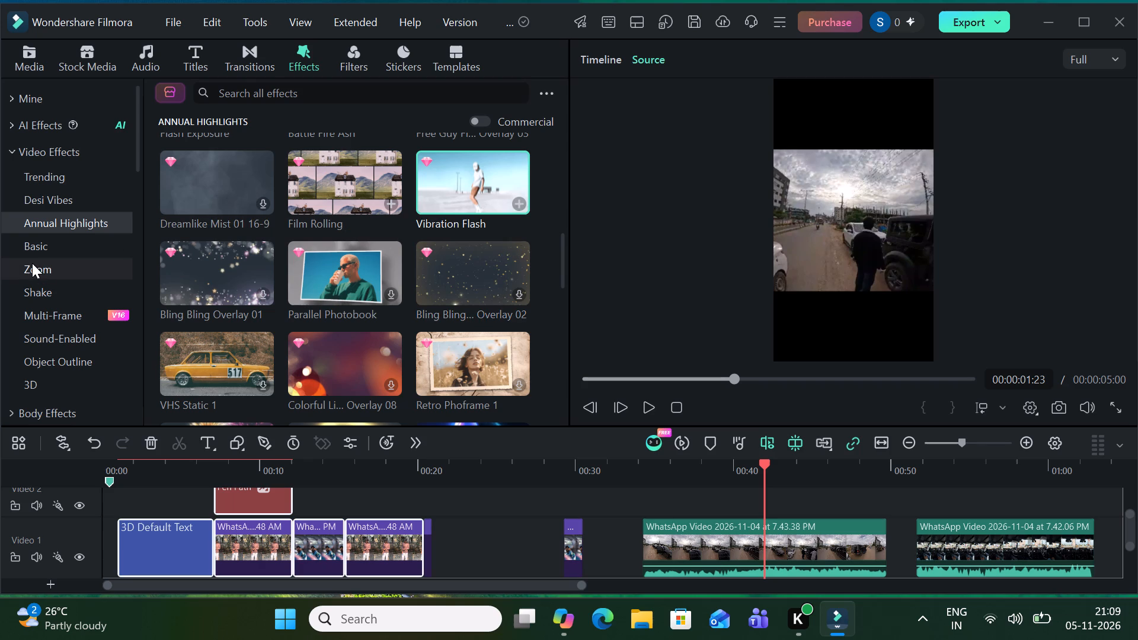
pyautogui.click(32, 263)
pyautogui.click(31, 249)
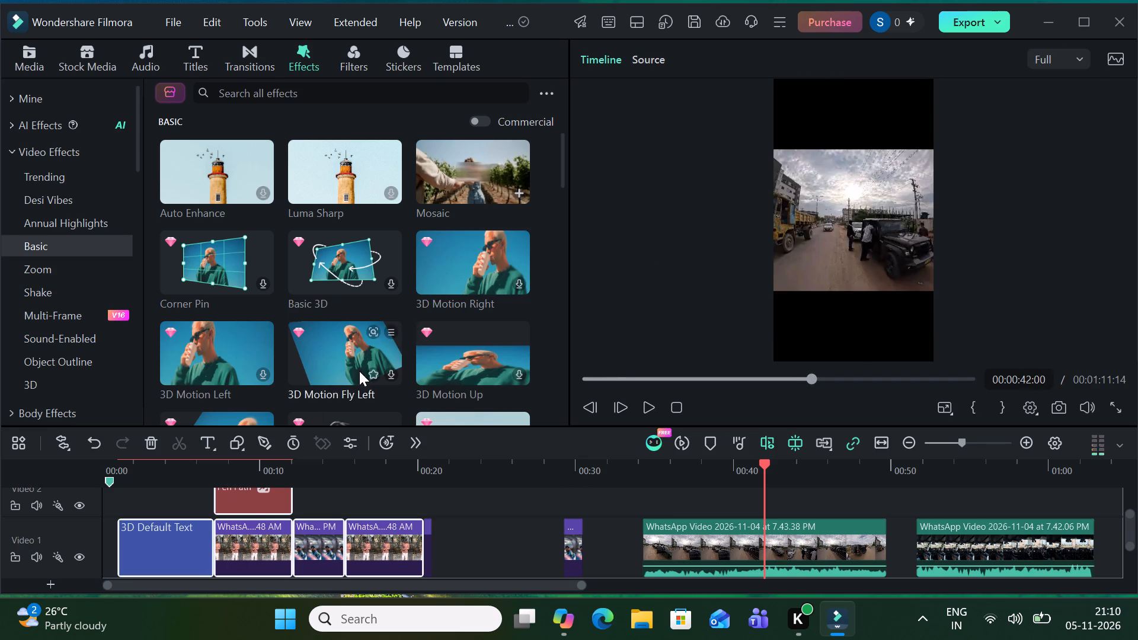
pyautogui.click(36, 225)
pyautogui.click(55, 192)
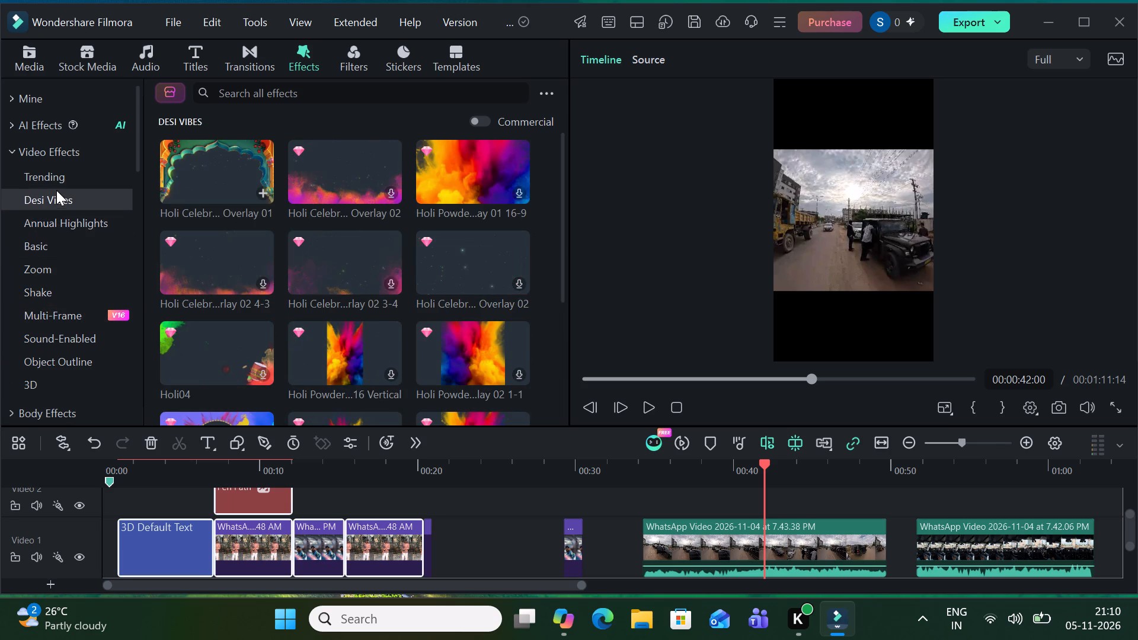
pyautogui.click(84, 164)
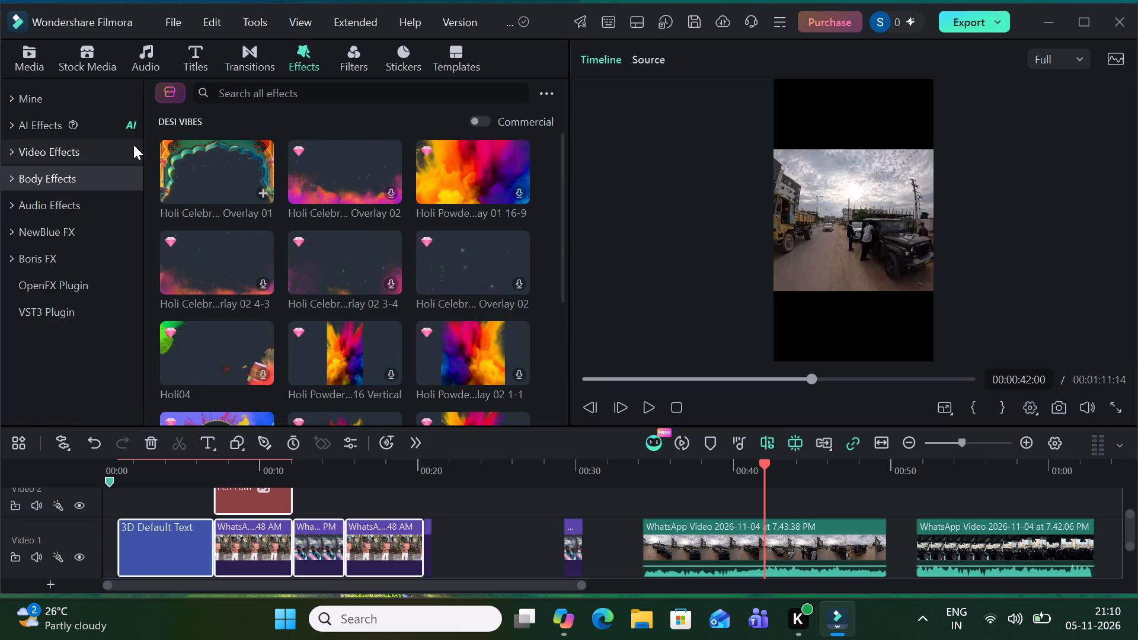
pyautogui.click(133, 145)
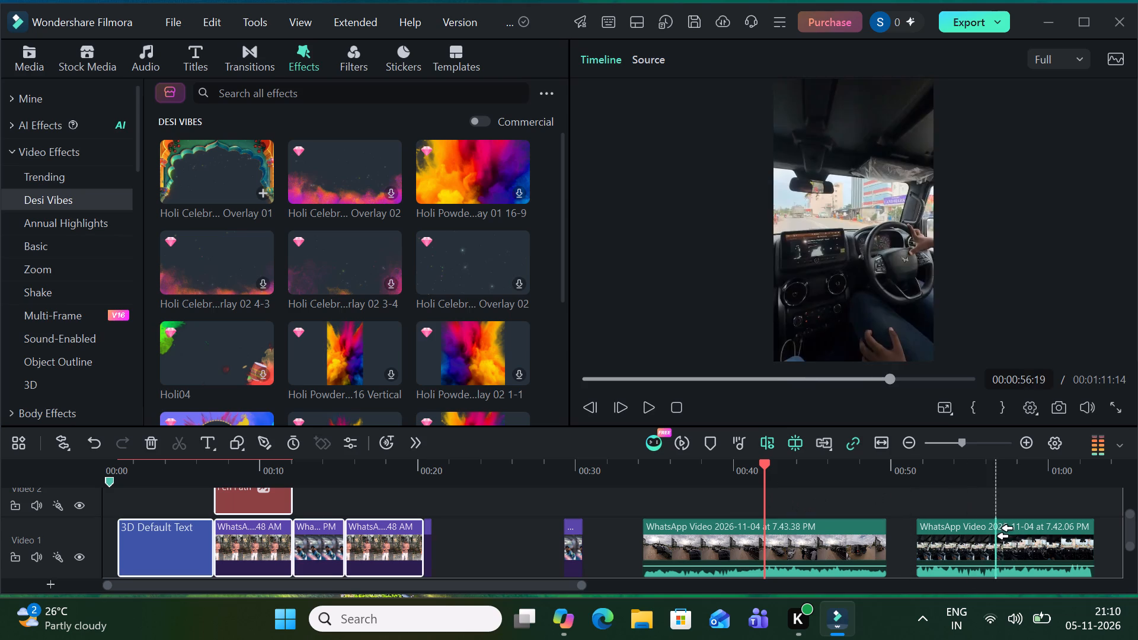
# Move the selected 3D title, three photo clips and pen path clip together to the very start of the timeline.
pyautogui.moveTo(1003, 549); pyautogui.dragTo(532, 587)
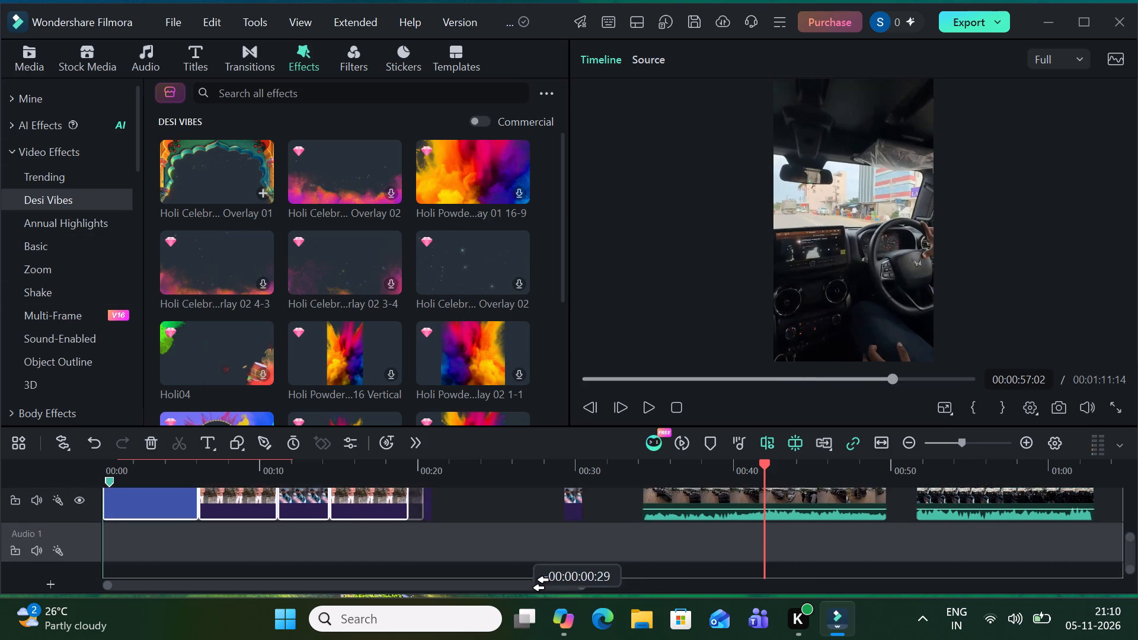
pyautogui.moveTo(532, 587); pyautogui.dragTo(612, 536)
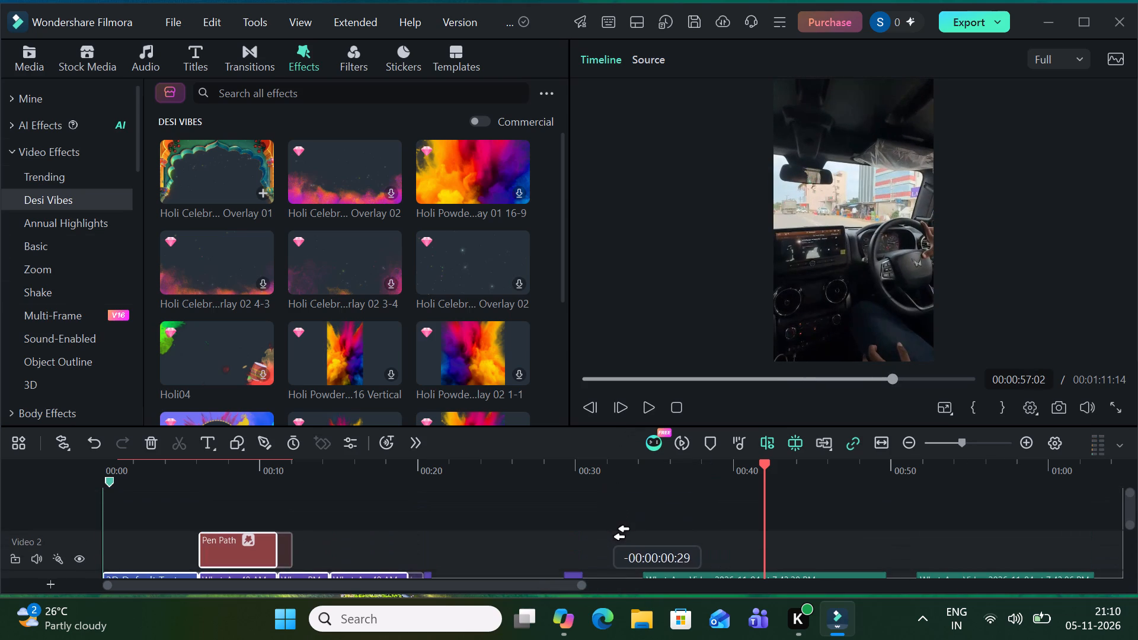
pyautogui.moveTo(612, 536); pyautogui.dragTo(602, 571)
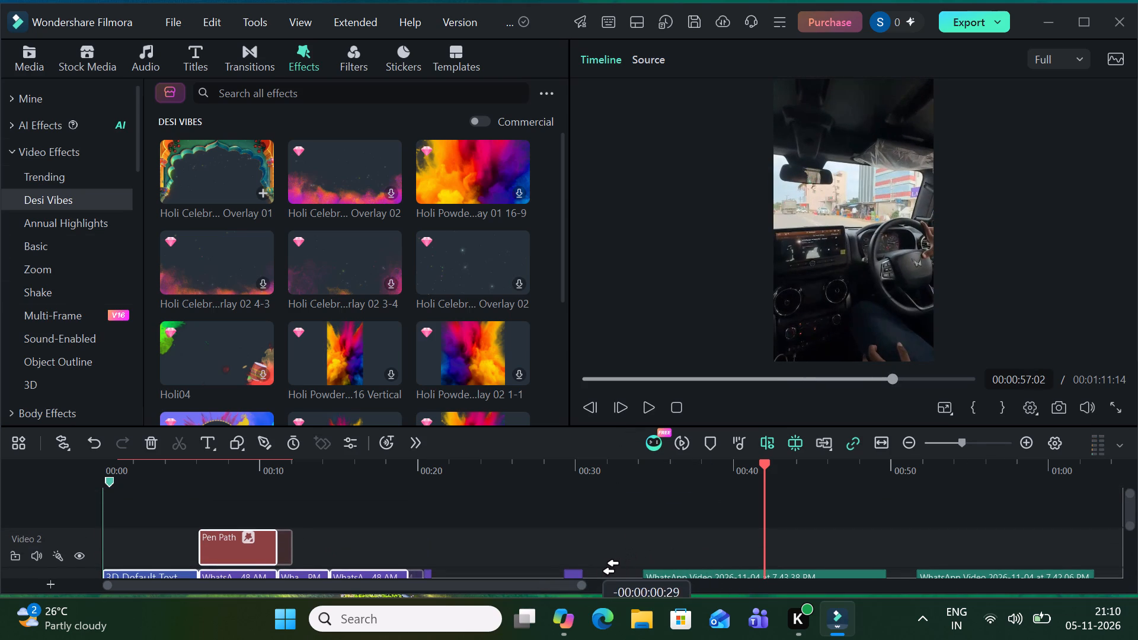
pyautogui.moveTo(602, 571); pyautogui.dragTo(477, 527)
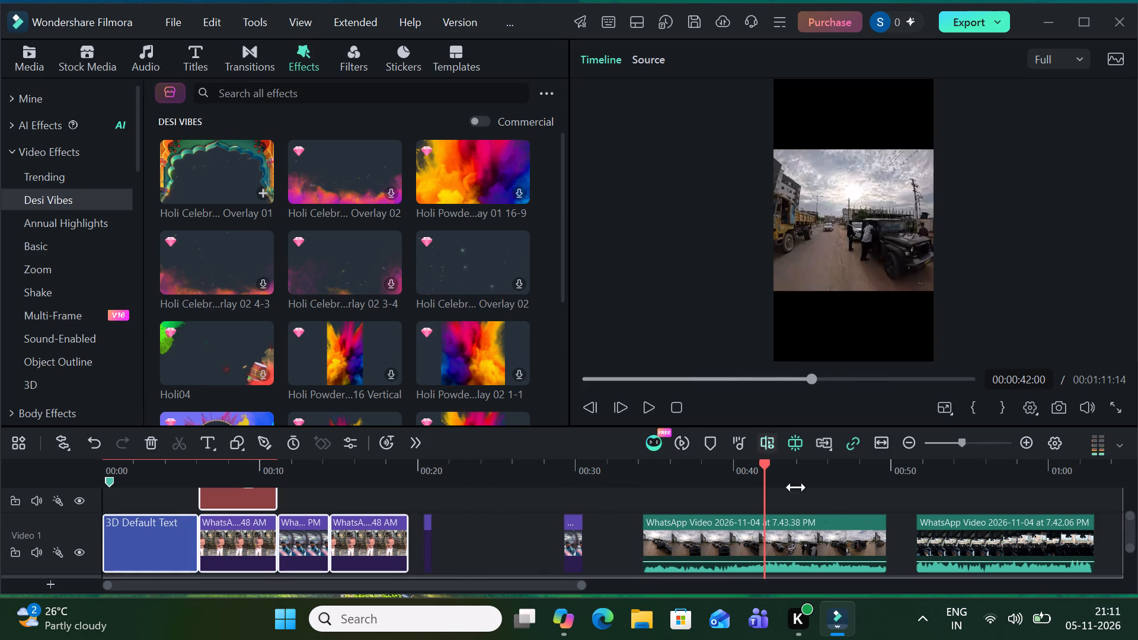
pyautogui.moveTo(814, 559); pyautogui.dragTo(398, 526)
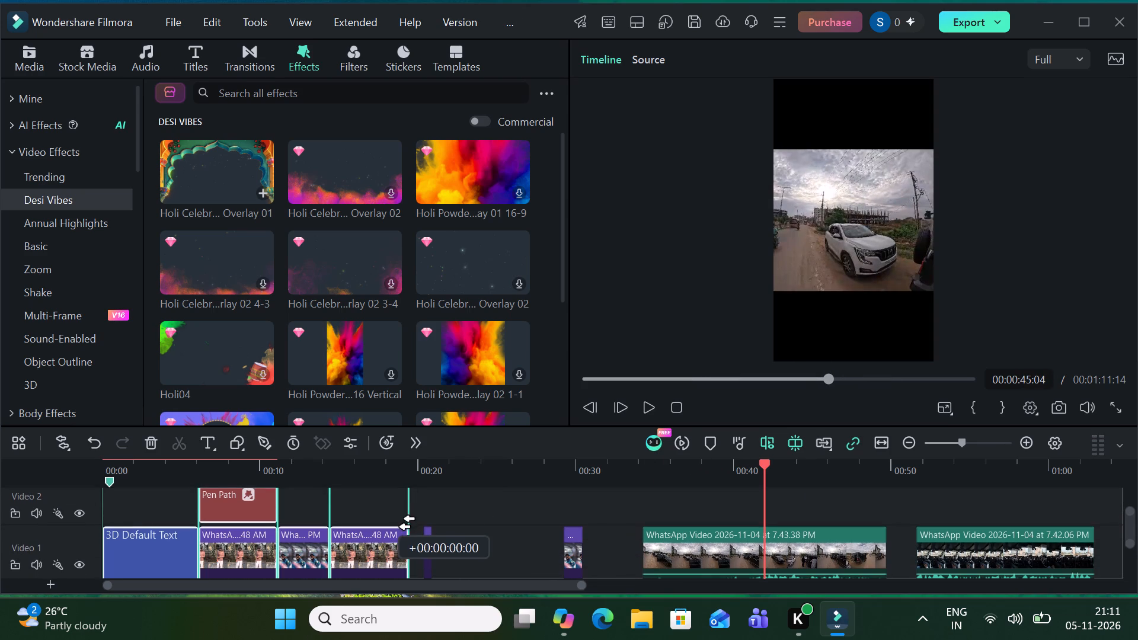
pyautogui.moveTo(398, 526); pyautogui.dragTo(445, 536)
# Move the selected title, photo and pen path clips together to about 11 seconds on the timeline.
pyautogui.moveTo(358, 552); pyautogui.dragTo(1031, 460)
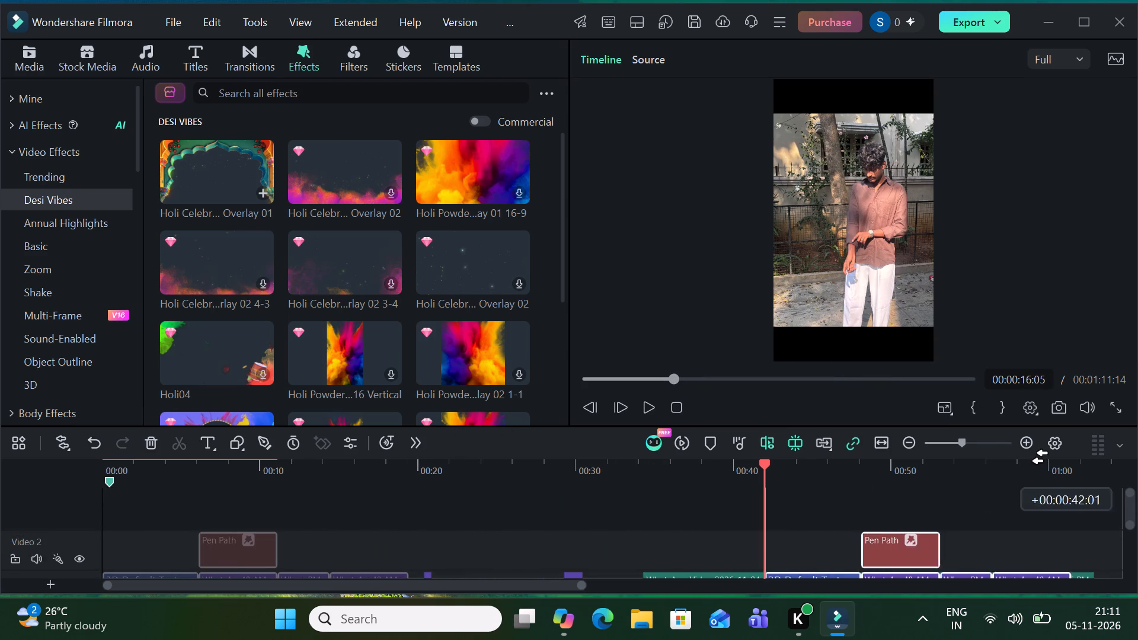
pyautogui.moveTo(1031, 460); pyautogui.dragTo(517, 537)
pyautogui.scroll(-3, 510, 526)
pyautogui.scroll(2, 510, 526)
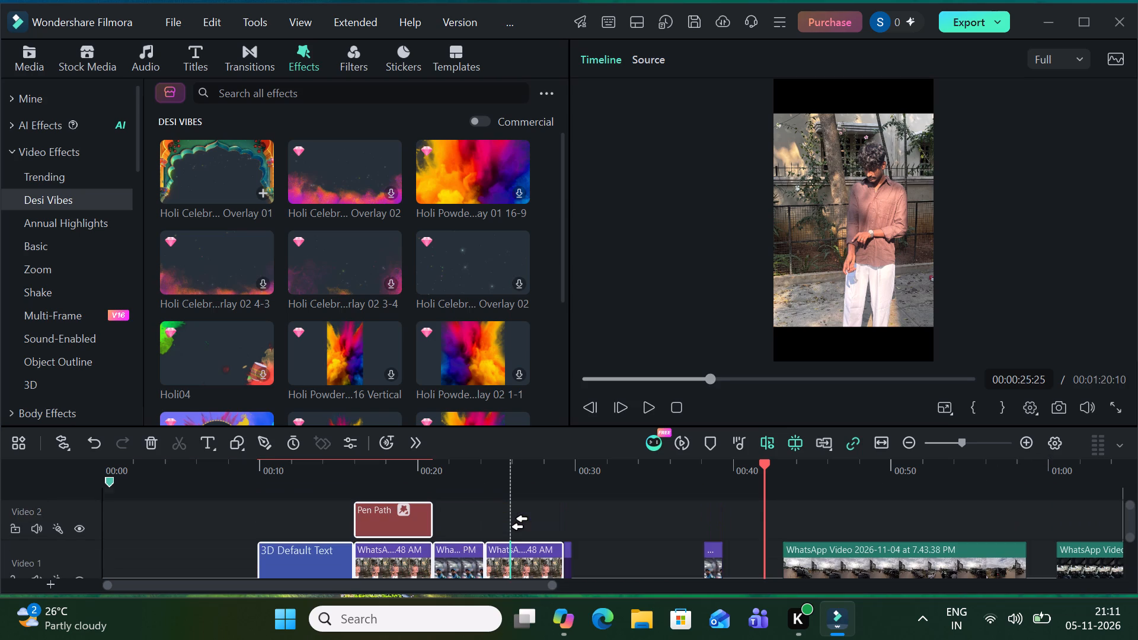
pyautogui.scroll(-1, 514, 521)
pyautogui.moveTo(514, 516); pyautogui.dragTo(515, 516)
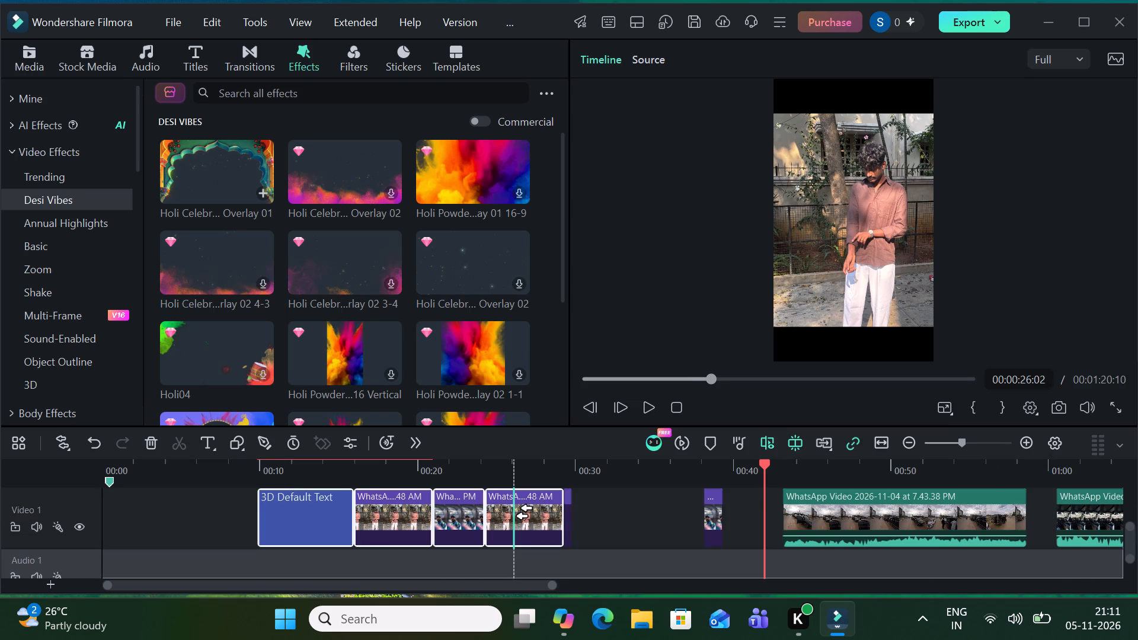
pyautogui.moveTo(515, 516); pyautogui.dragTo(532, 508)
pyautogui.scroll(-1, 530, 504)
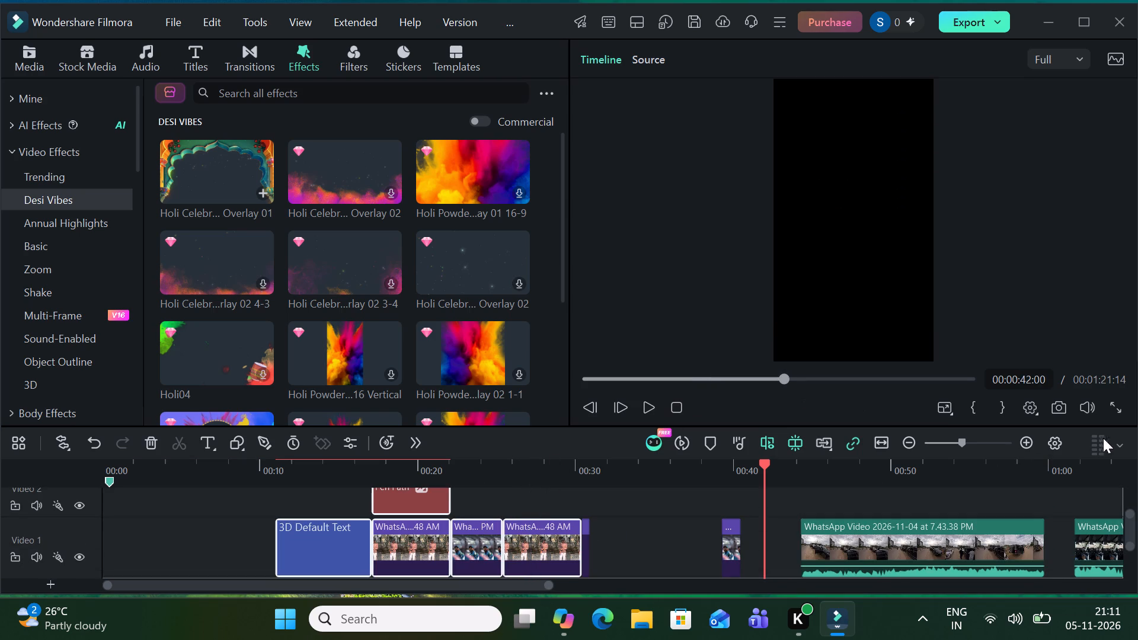
# Add the two short clips and the 7.43.38 PM video to the selection and move the whole group to the timeline start.
pyautogui.click(1066, 563)
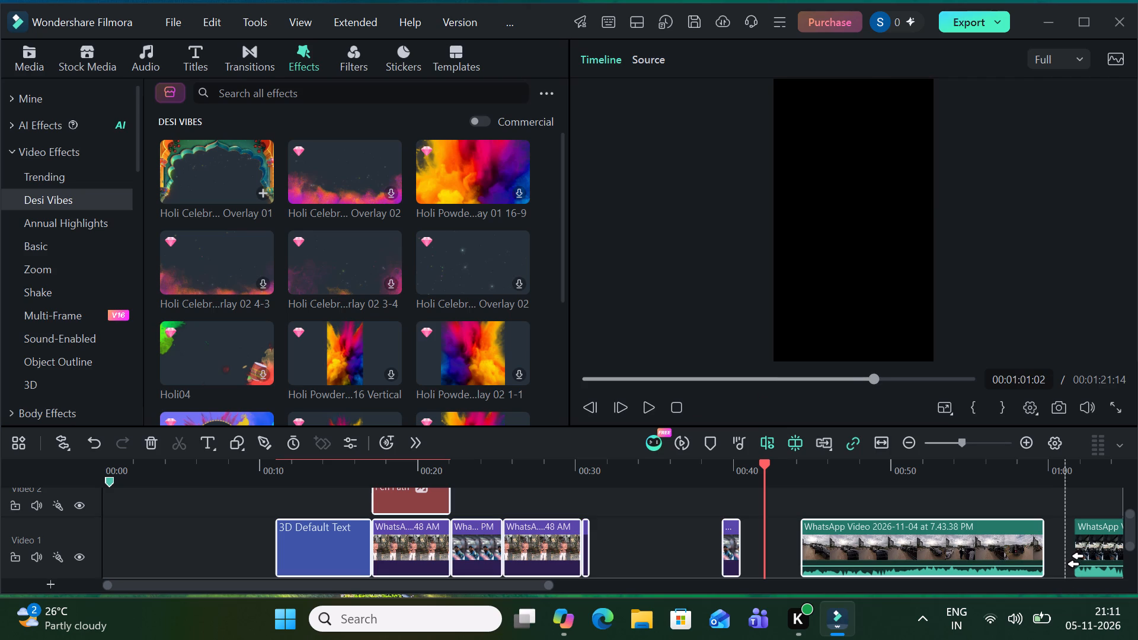
pyautogui.moveTo(1070, 556); pyautogui.dragTo(851, 604)
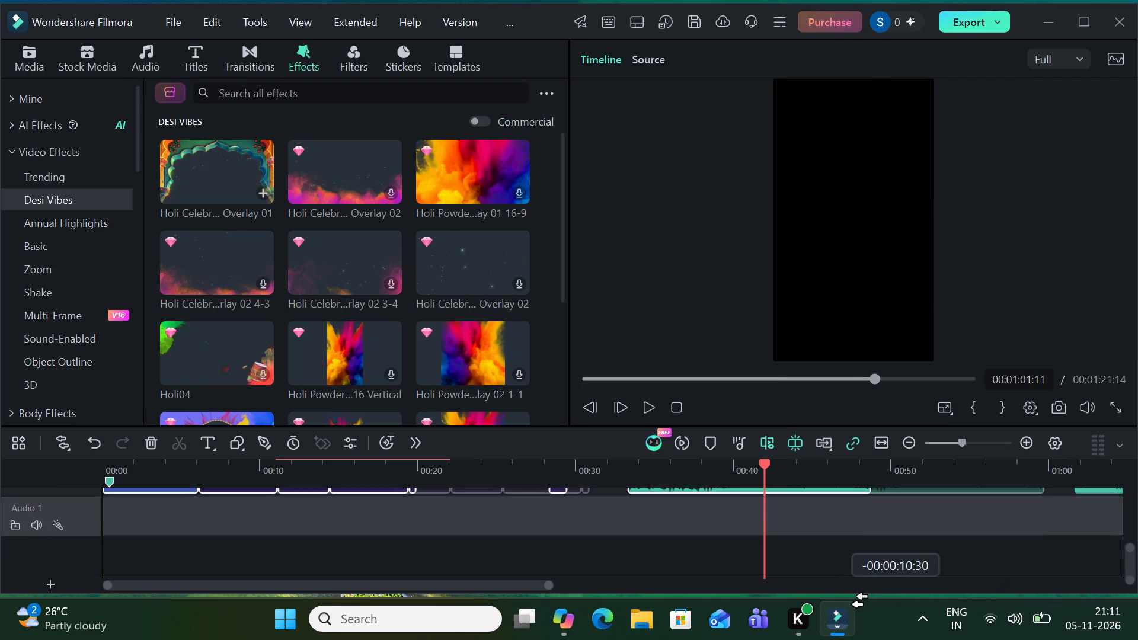
pyautogui.moveTo(851, 604); pyautogui.dragTo(896, 536)
pyautogui.scroll(2, 896, 536)
pyautogui.scroll(-1, 896, 536)
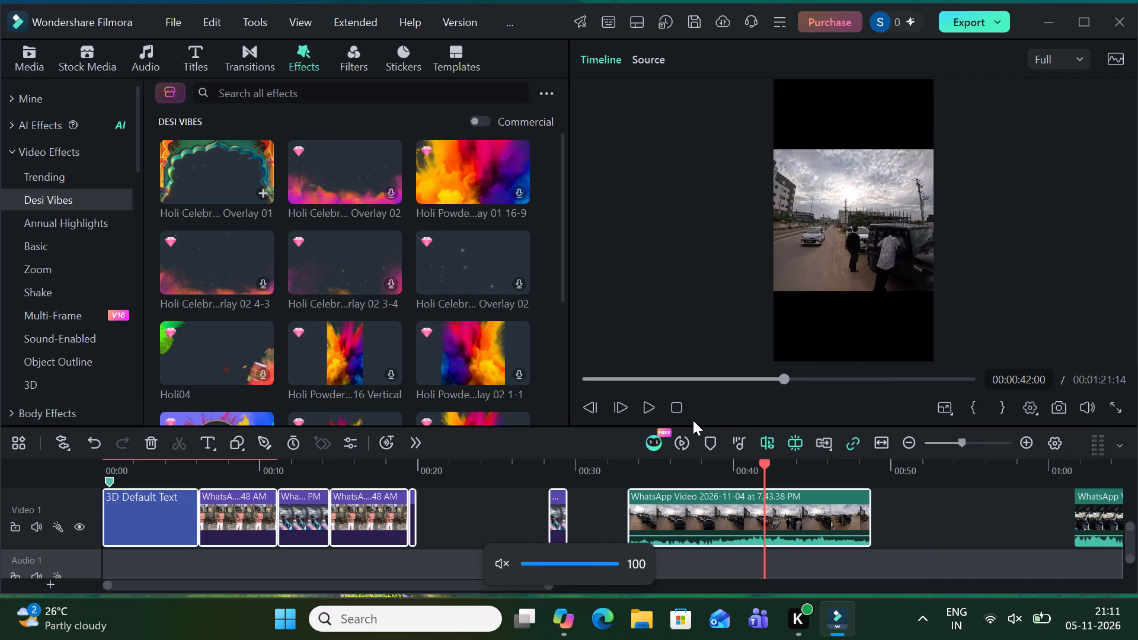
# Move the whole selected group, including the 7.43.38 PM video, about 11 seconds along the timeline.
pyautogui.moveTo(705, 526); pyautogui.dragTo(1009, 415)
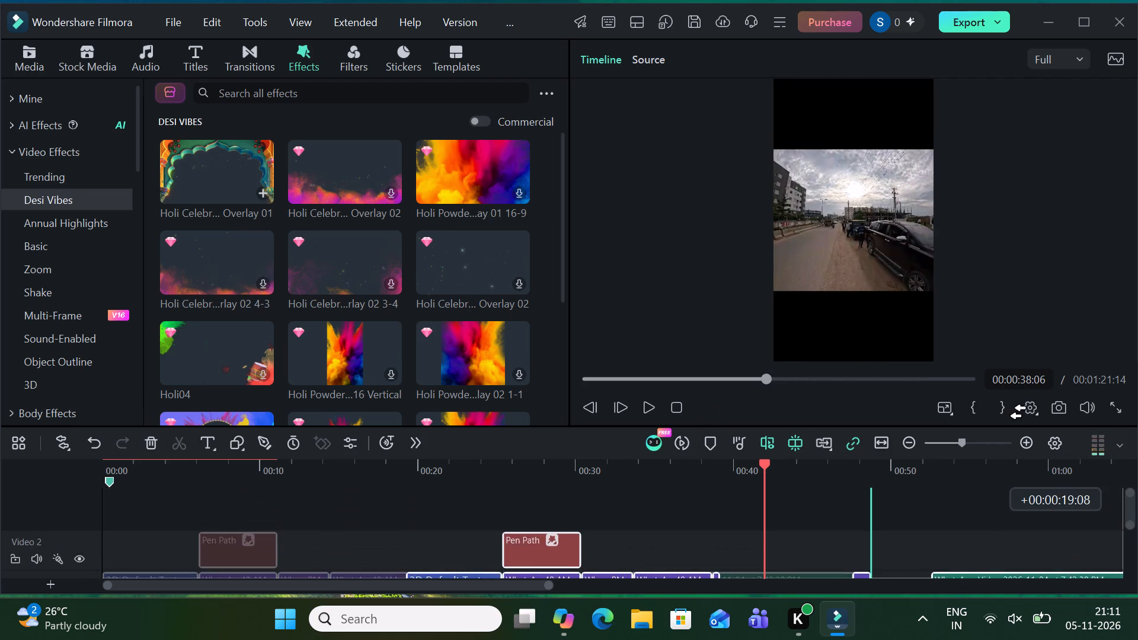
pyautogui.moveTo(1009, 415); pyautogui.dragTo(874, 431)
pyautogui.scroll(-2, 874, 431)
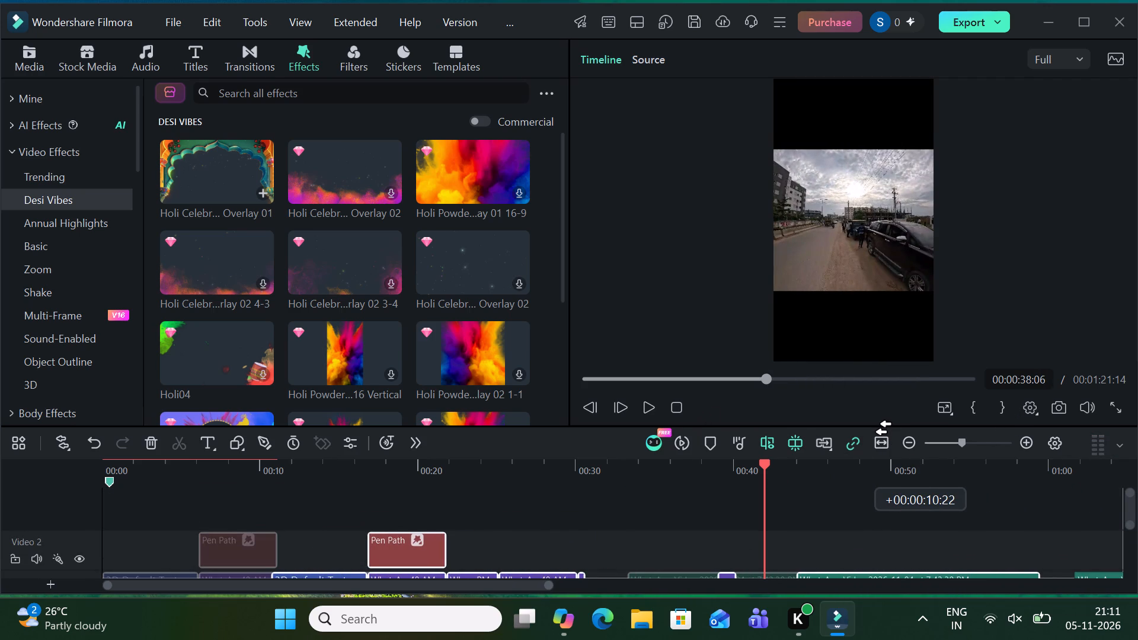
pyautogui.scroll(-1, 874, 431)
pyautogui.moveTo(874, 431); pyautogui.dragTo(881, 465)
pyautogui.click(861, 575)
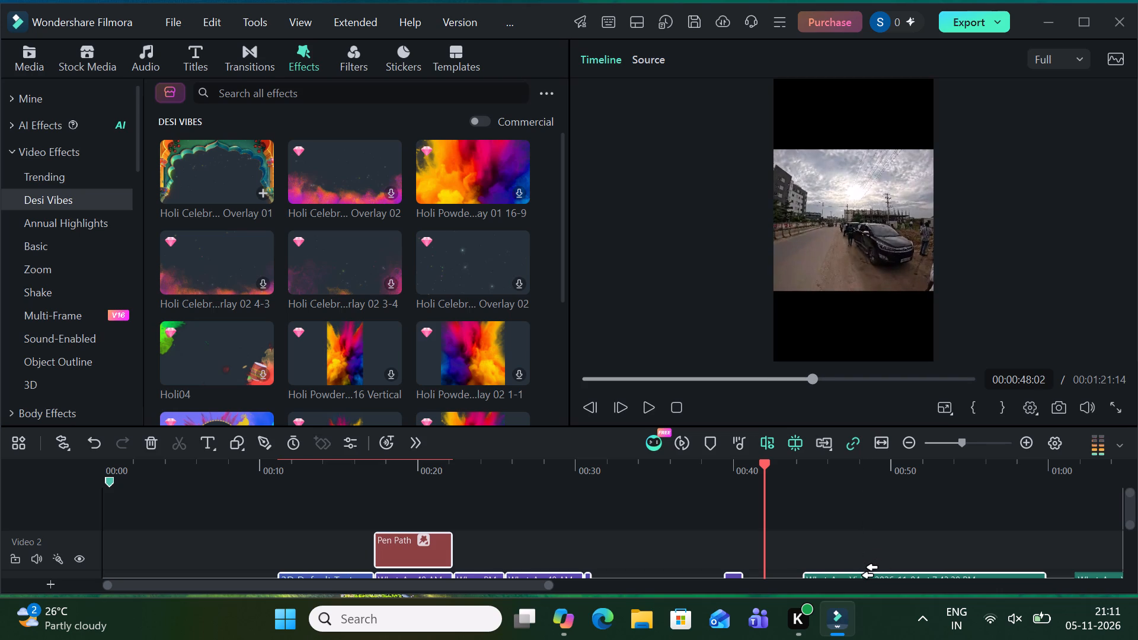
pyautogui.scroll(-1, 859, 577)
pyautogui.scroll(1, 859, 577)
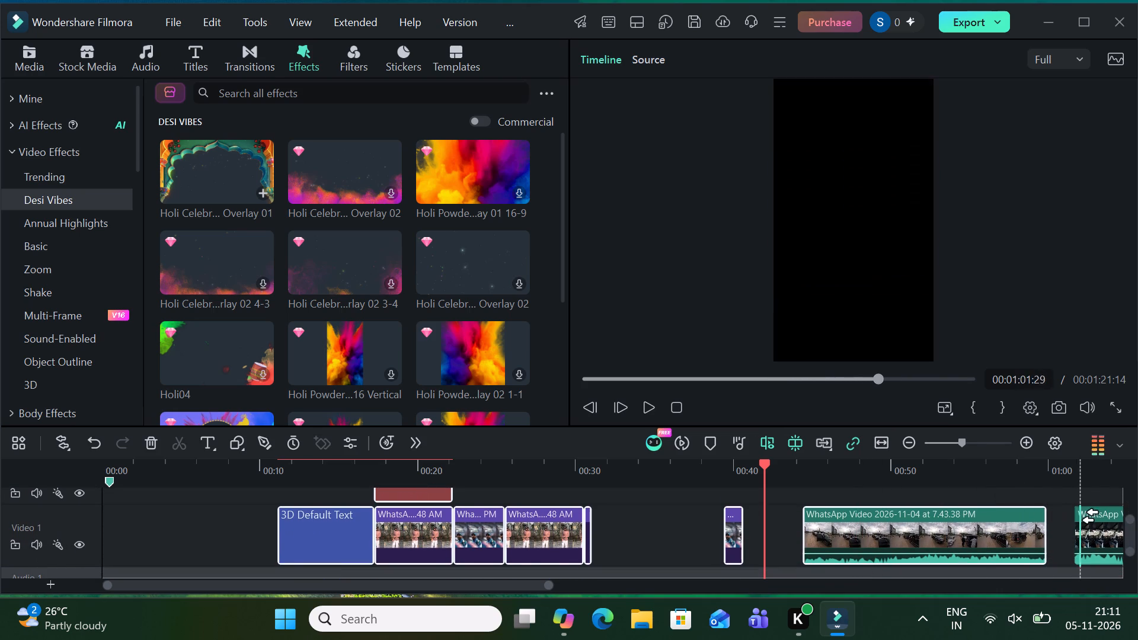
# Move the whole selected group, including the 7.43.38 PM video, about 11 seconds earlier to the timeline start.
pyautogui.click(1126, 539)
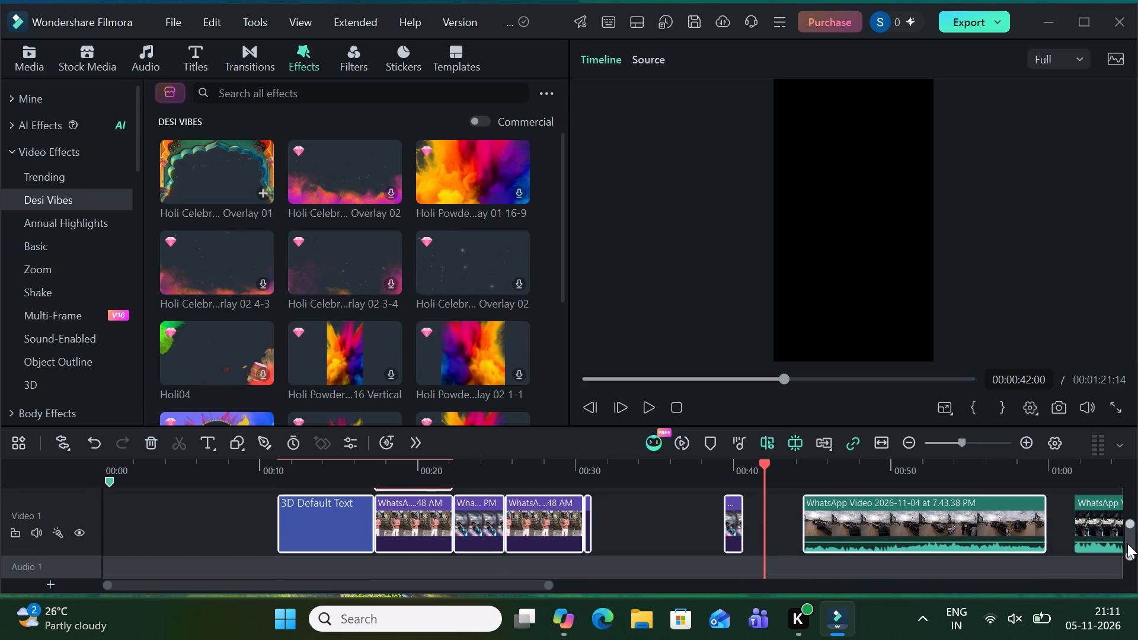
pyautogui.moveTo(1075, 553); pyautogui.dragTo(848, 597)
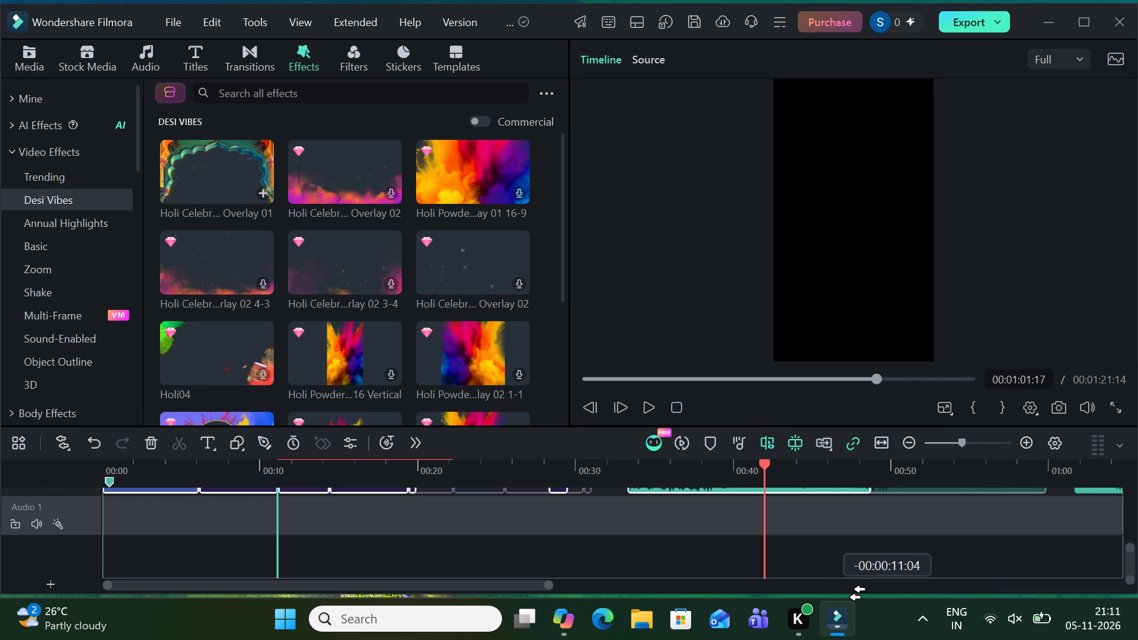
pyautogui.moveTo(848, 597); pyautogui.dragTo(860, 569)
pyautogui.scroll(2, 863, 571)
pyautogui.scroll(-1, 863, 569)
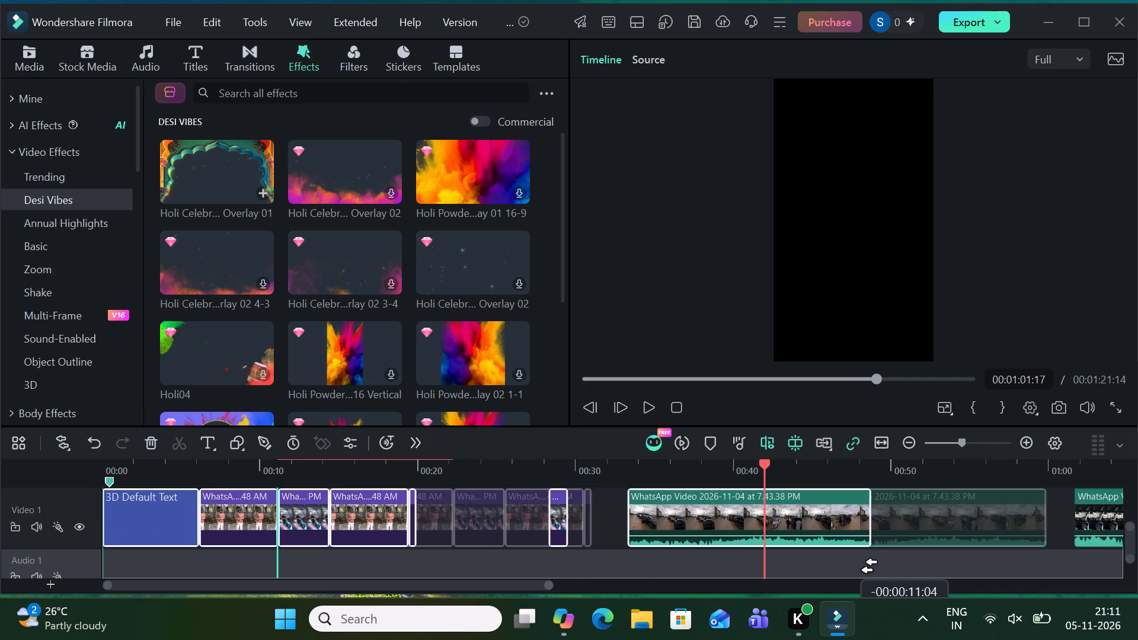
pyautogui.moveTo(860, 569); pyautogui.dragTo(867, 564)
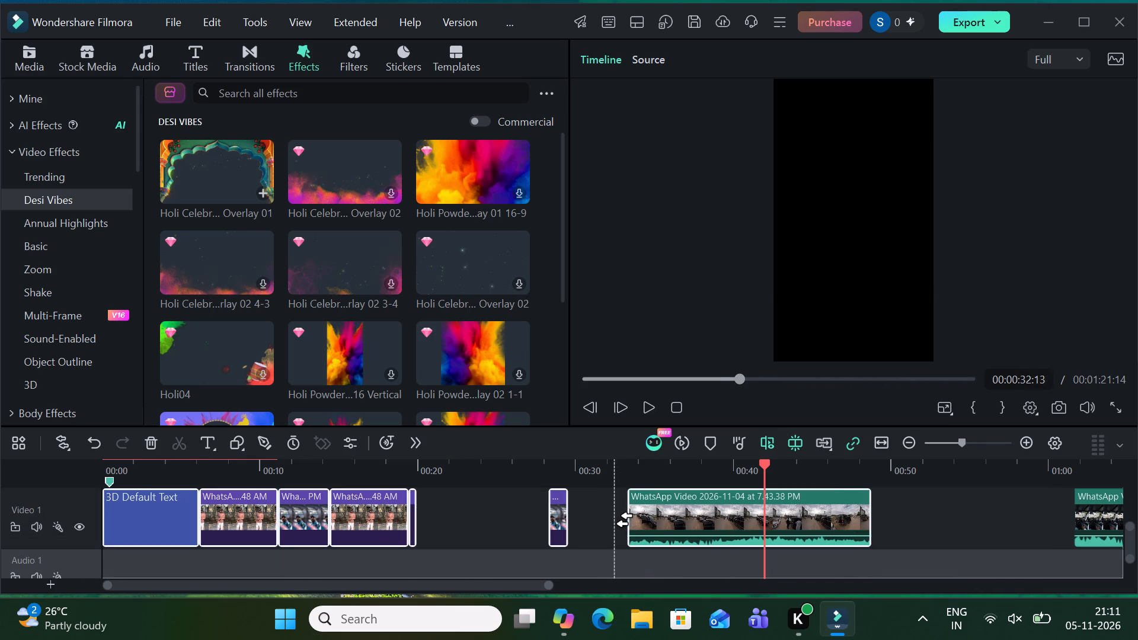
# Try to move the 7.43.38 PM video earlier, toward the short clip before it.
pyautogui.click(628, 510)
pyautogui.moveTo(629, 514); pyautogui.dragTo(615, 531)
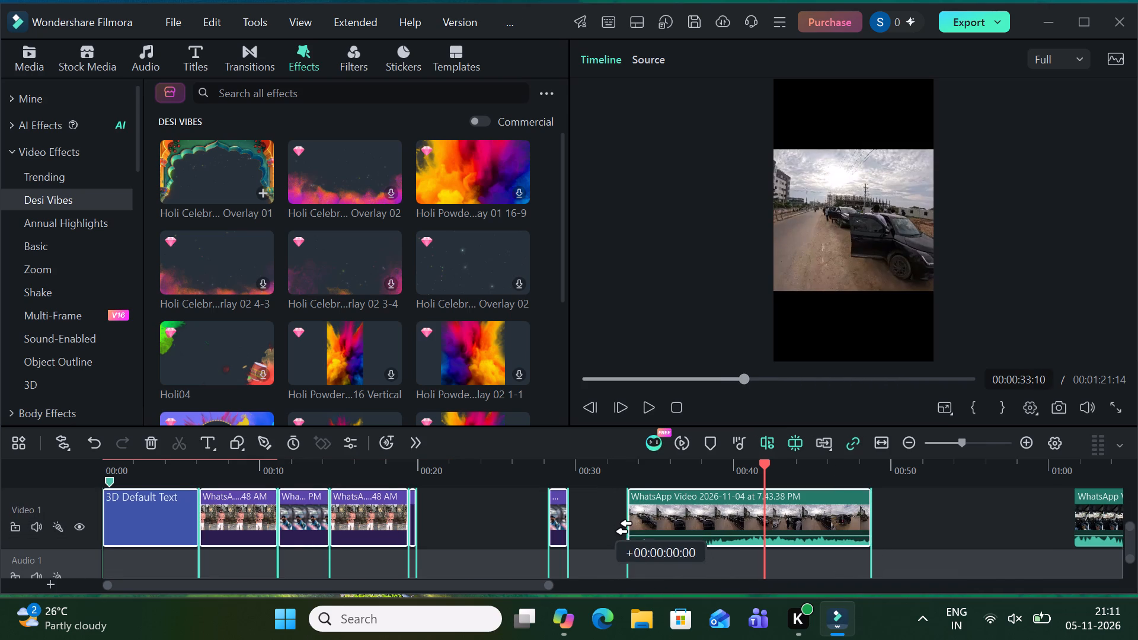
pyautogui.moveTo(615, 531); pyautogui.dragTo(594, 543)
# Move the selected title, photo and short clips, without the 7.43.38 PM video, about 23 seconds along the timeline.
pyautogui.click(557, 535)
pyautogui.moveTo(557, 535); pyautogui.dragTo(857, 587)
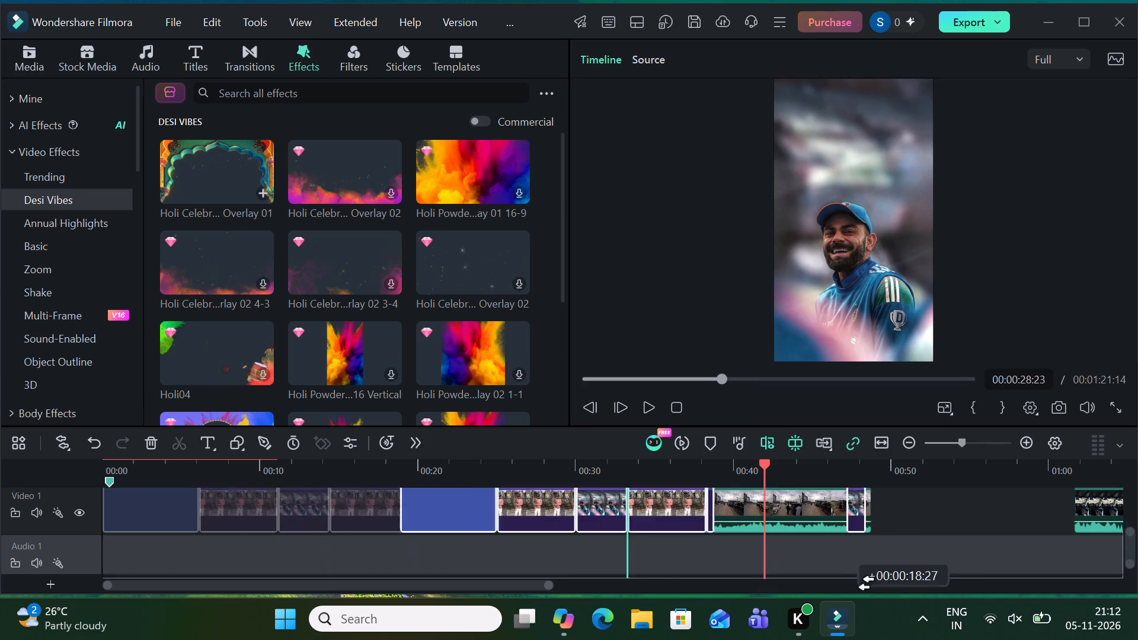
pyautogui.moveTo(857, 587); pyautogui.dragTo(926, 604)
pyautogui.scroll(2, 928, 607)
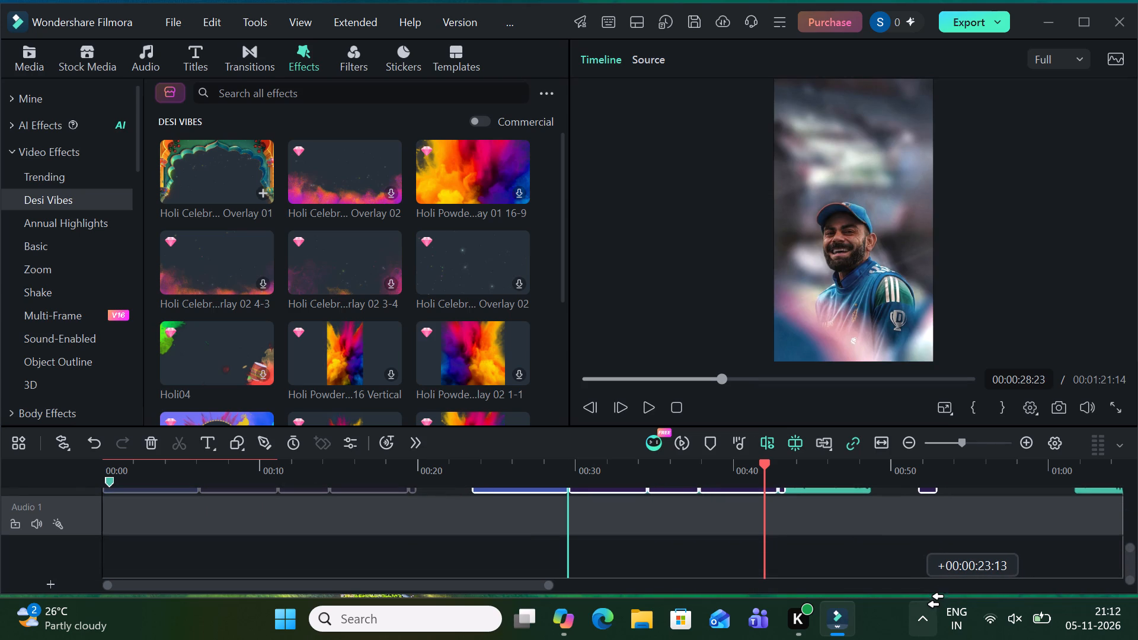
pyautogui.scroll(3, 926, 604)
pyautogui.moveTo(926, 604); pyautogui.dragTo(927, 603)
pyautogui.scroll(1, 779, 521)
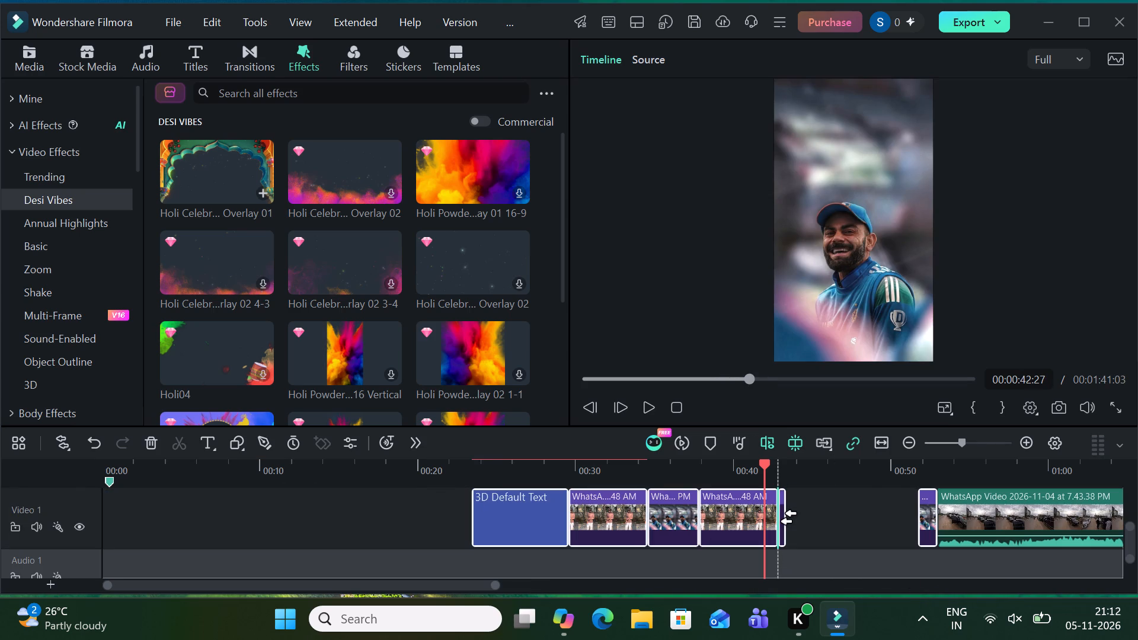
# Move the selected title, photo and short clips back to the very start of the timeline.
pyautogui.moveTo(779, 521); pyautogui.dragTo(568, 554)
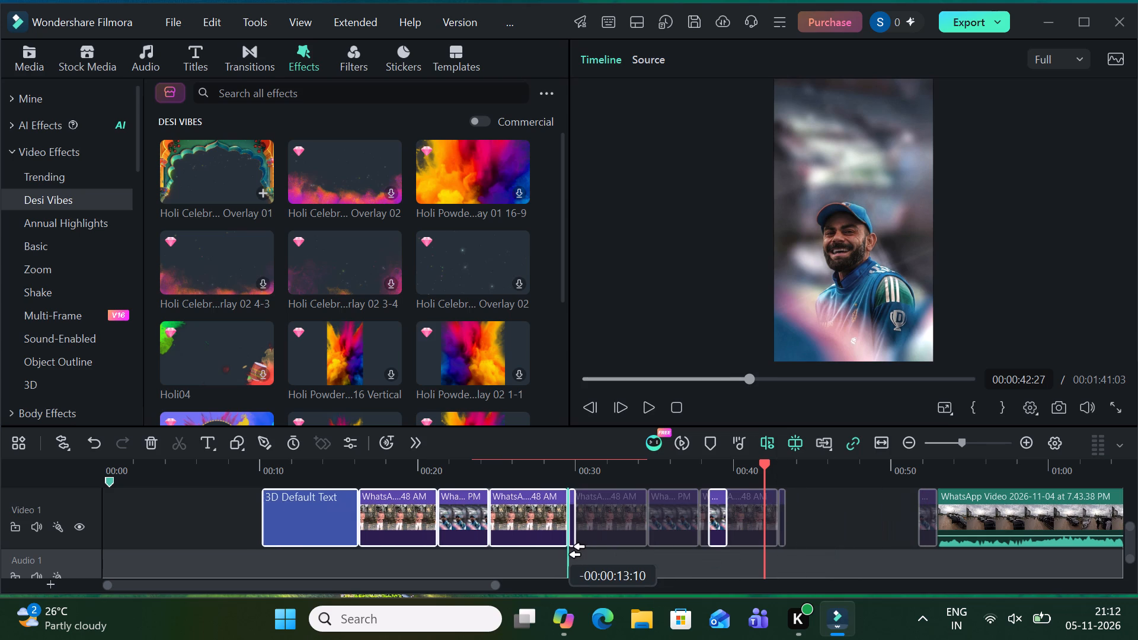
pyautogui.moveTo(568, 554); pyautogui.dragTo(465, 575)
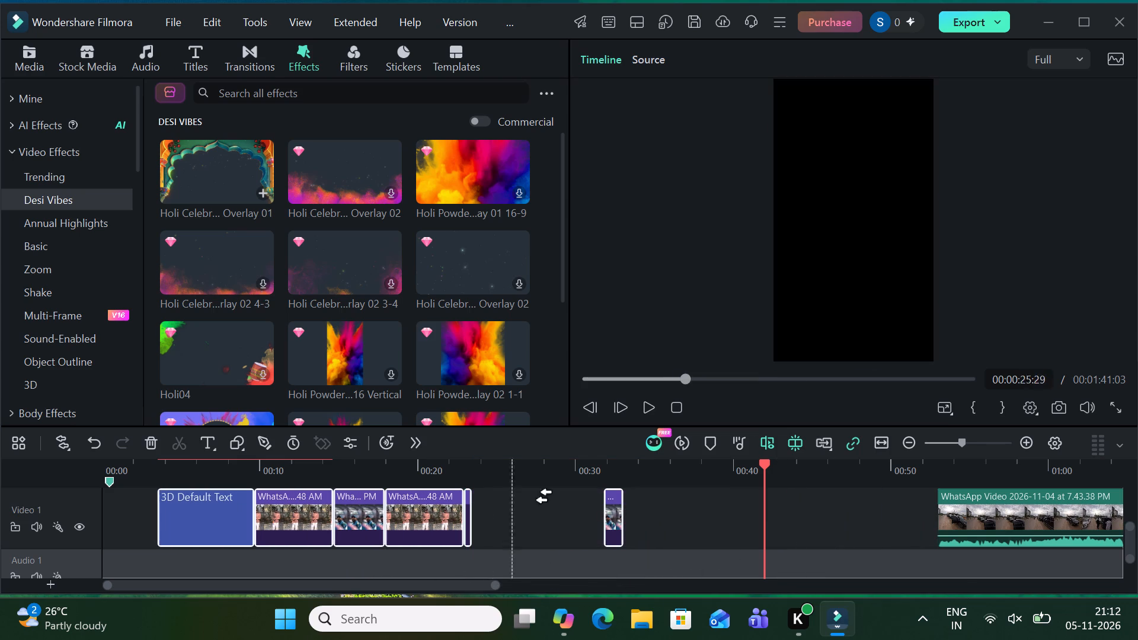
pyautogui.moveTo(995, 502); pyautogui.dragTo(589, 549)
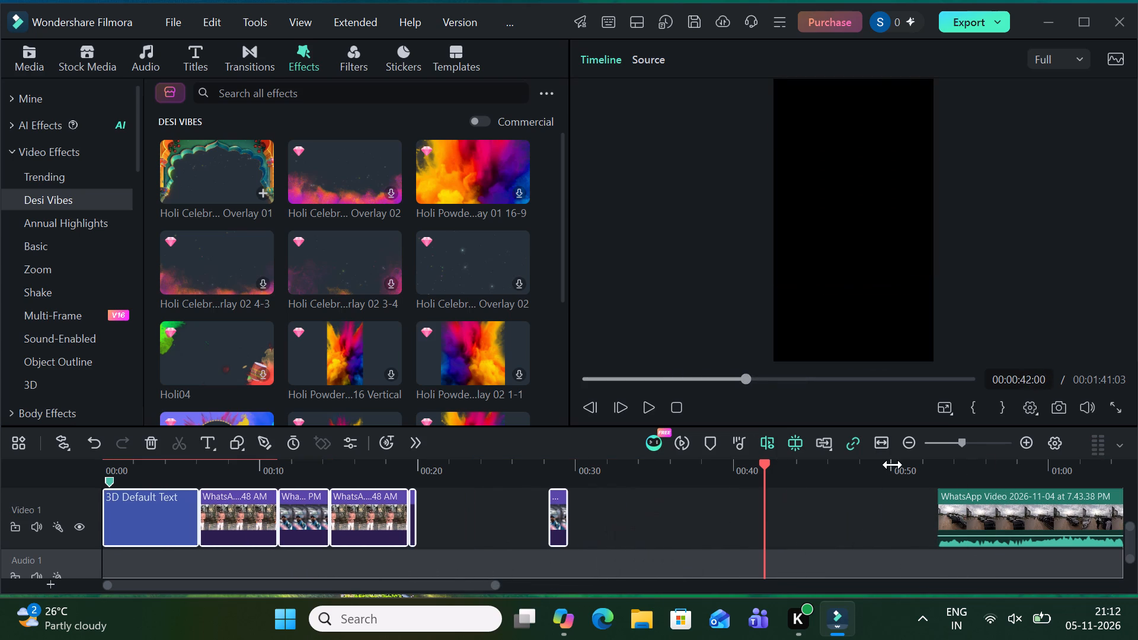
# Try to move the 7.43.38 PM video earlier on the timeline, toward the short clip.
pyautogui.moveTo(1018, 514); pyautogui.dragTo(789, 590)
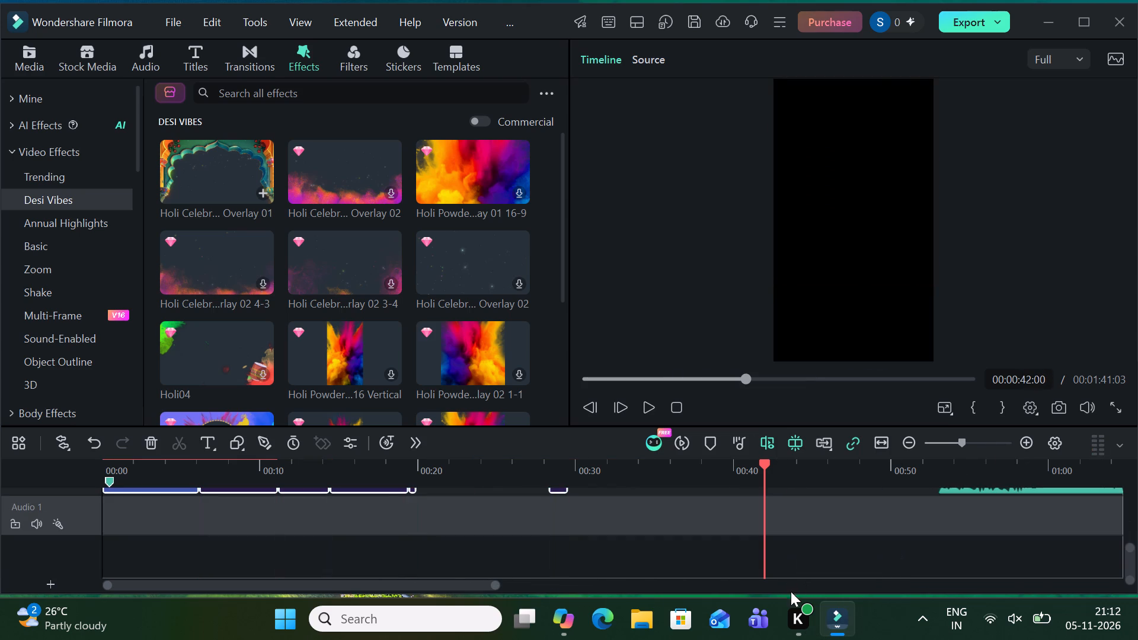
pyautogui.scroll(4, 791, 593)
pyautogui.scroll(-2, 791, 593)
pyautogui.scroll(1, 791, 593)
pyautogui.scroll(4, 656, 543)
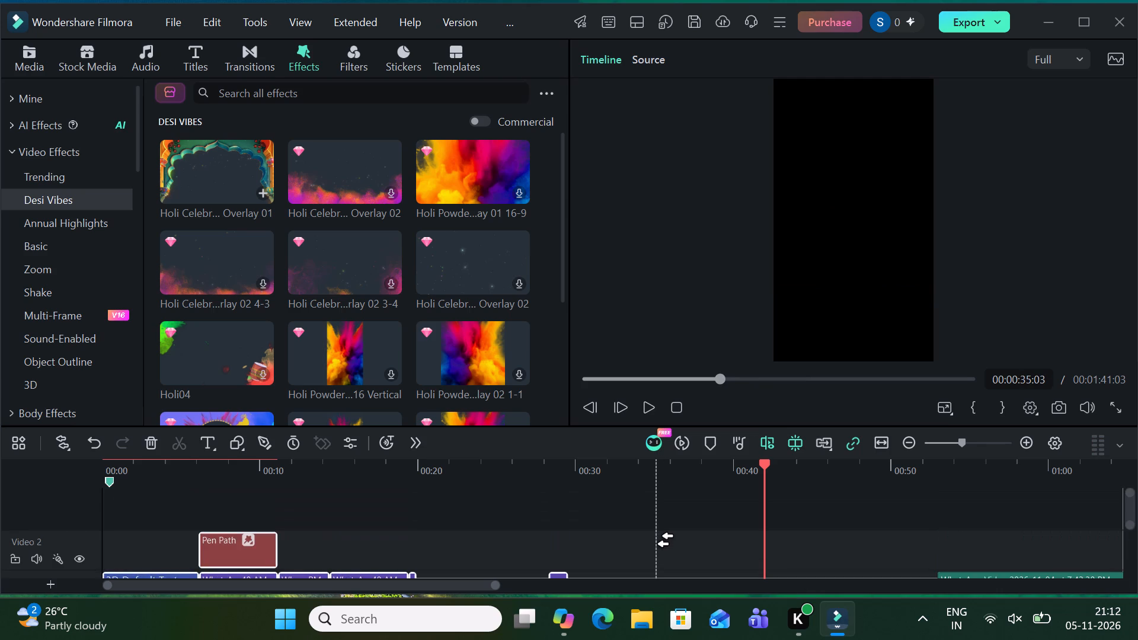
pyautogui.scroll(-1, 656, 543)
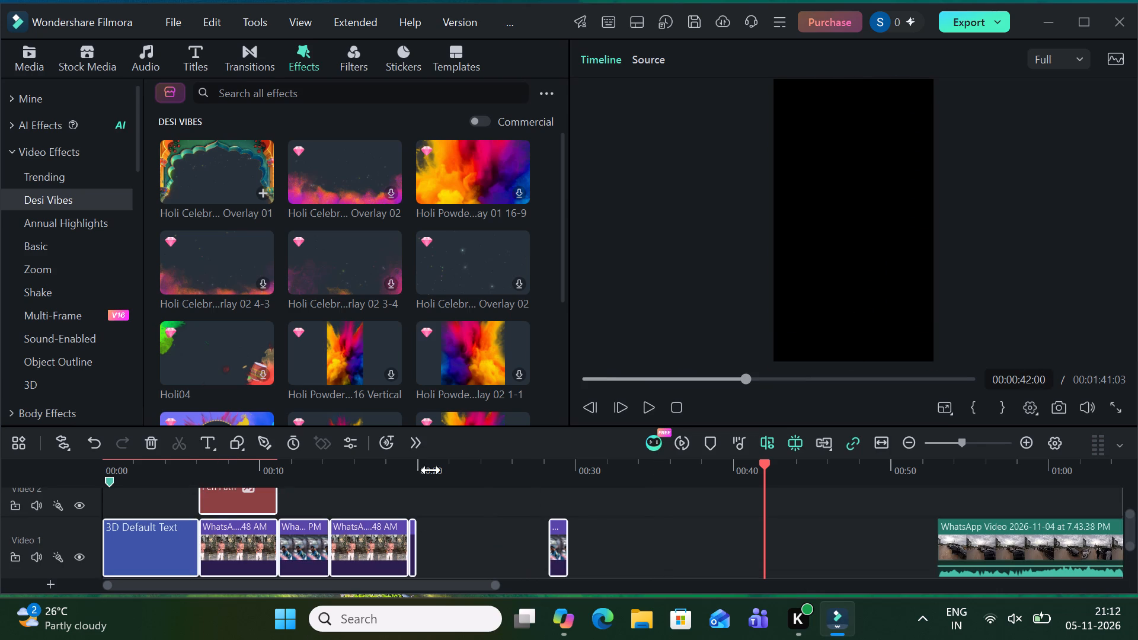
# Open the Speech to Text caption settings and look through the translation, output format and caption options.
pyautogui.click(390, 448)
pyautogui.doubleClick(390, 447)
pyautogui.scroll(-3, 316, 336)
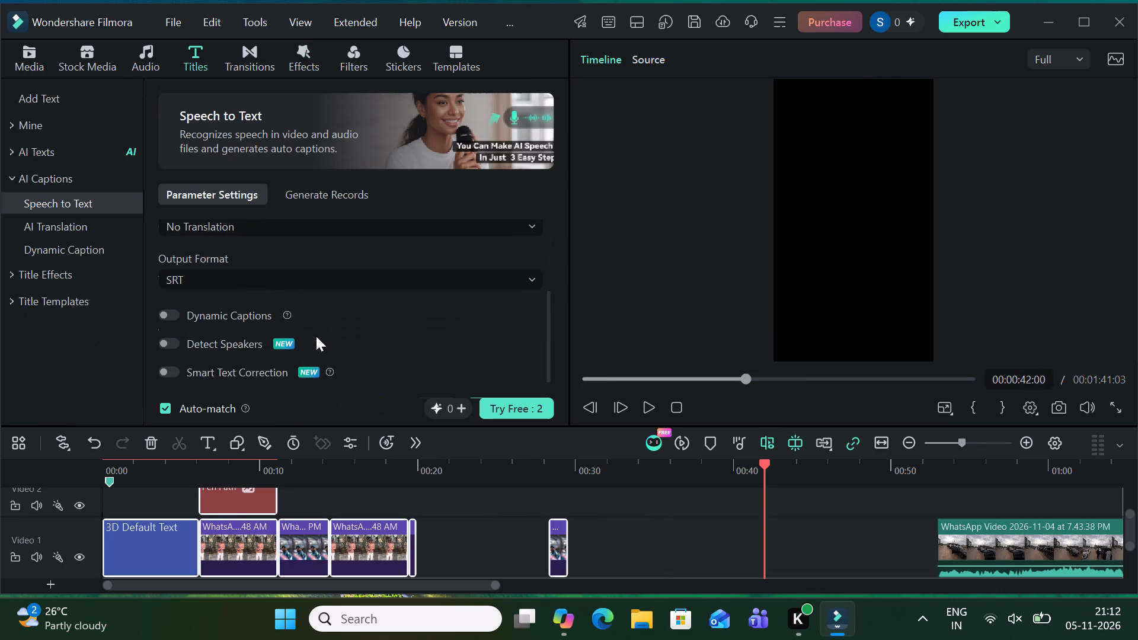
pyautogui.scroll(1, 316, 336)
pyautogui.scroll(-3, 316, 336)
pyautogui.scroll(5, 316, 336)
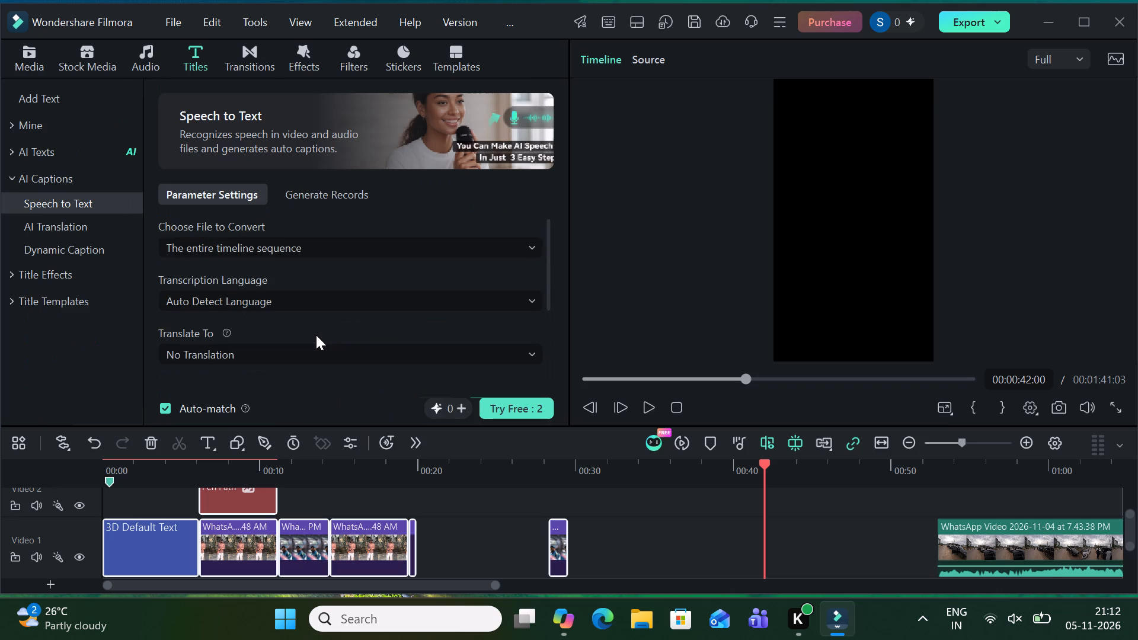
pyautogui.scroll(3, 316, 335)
# Look through the Add Text options, the subtitle file import, and the favorite, personal and downloaded titles.
pyautogui.click(102, 92)
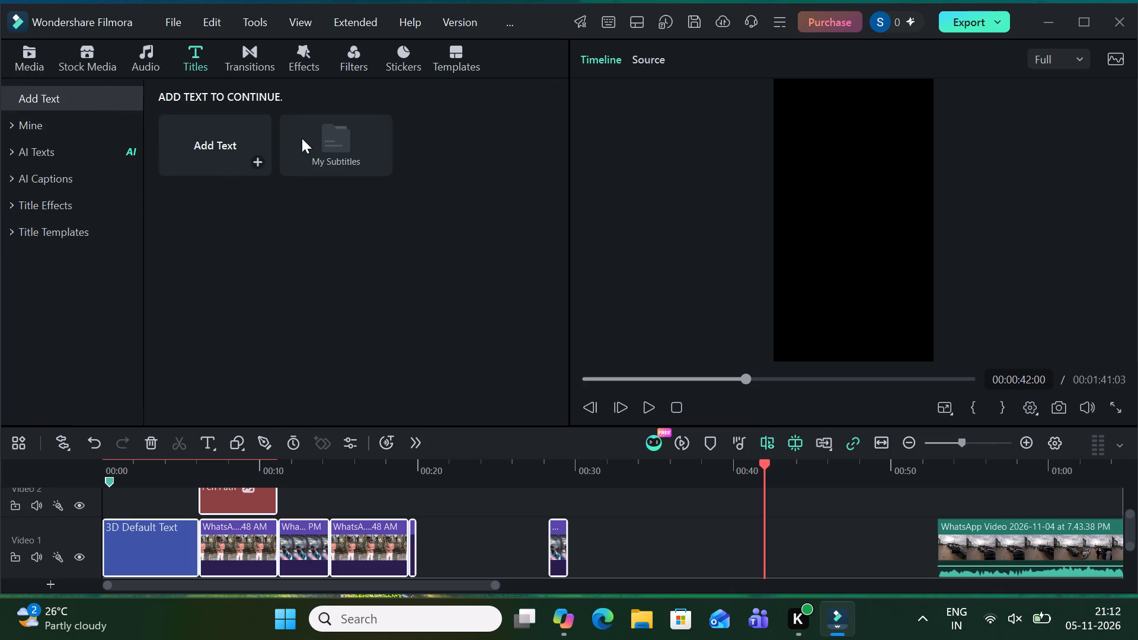
pyautogui.doubleClick(328, 132)
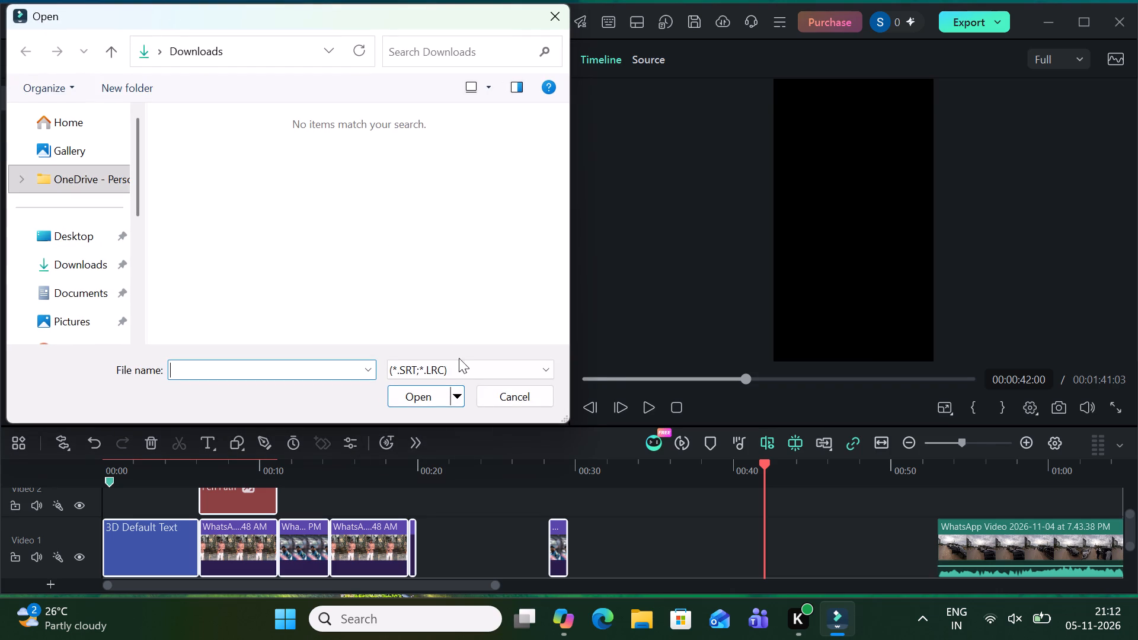
pyautogui.click(501, 391)
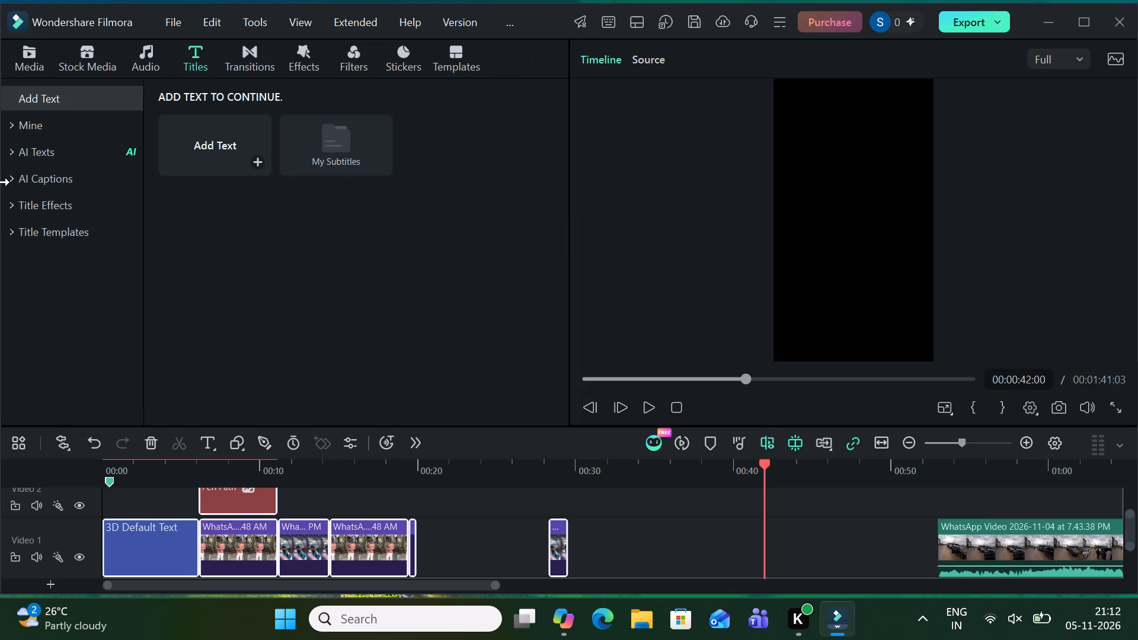
pyautogui.click(37, 127)
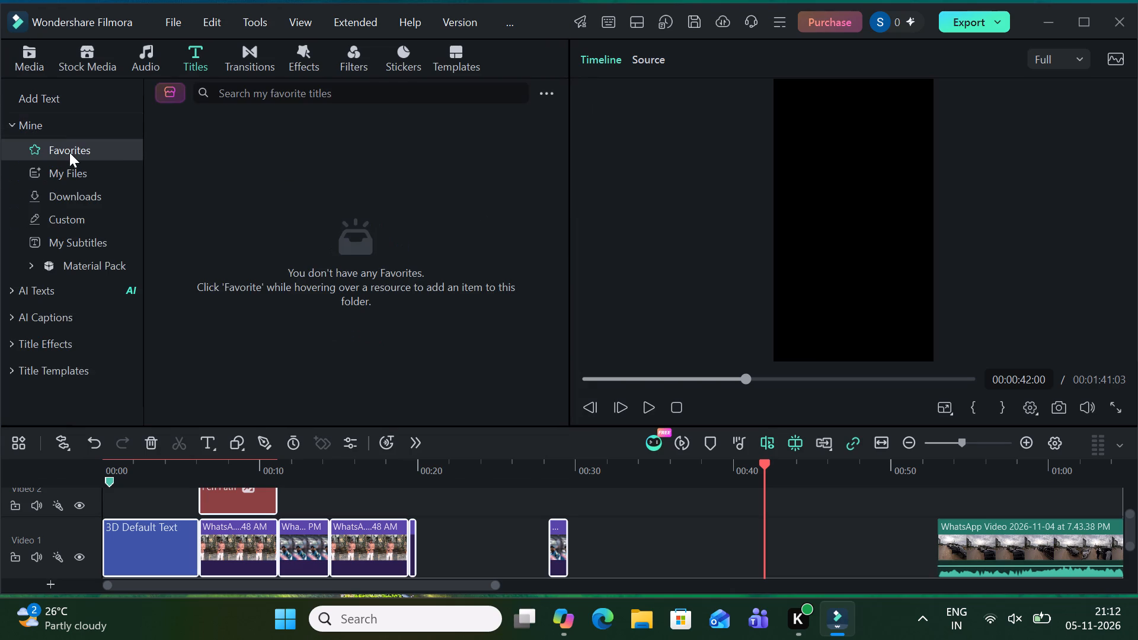
pyautogui.click(108, 175)
pyautogui.click(119, 207)
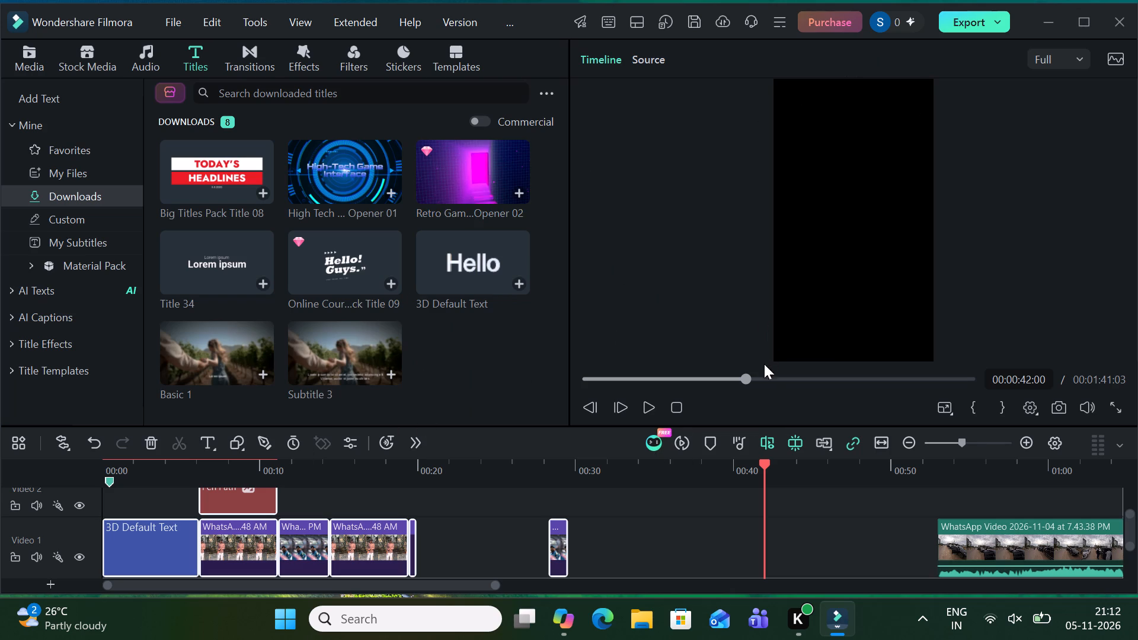
# Scrub back and forth through the timeline to review the title, photos and video clips, and return the playhead to the start.
pyautogui.moveTo(748, 386); pyautogui.dragTo(804, 384)
pyautogui.moveTo(741, 376); pyautogui.dragTo(743, 376)
pyautogui.moveTo(743, 376); pyautogui.dragTo(866, 377)
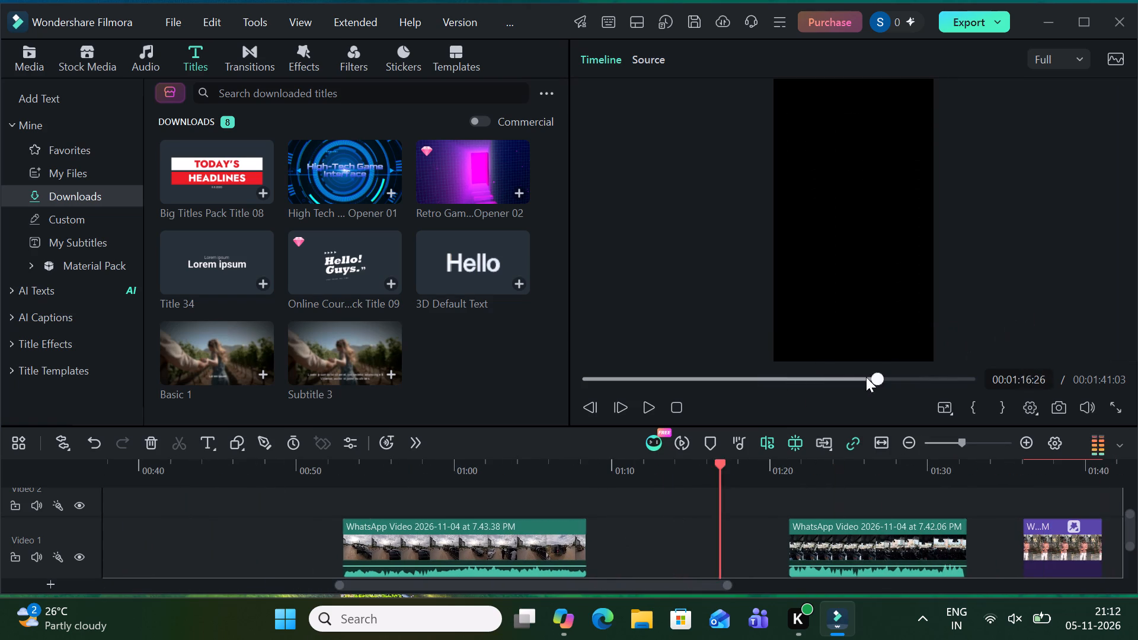
pyautogui.moveTo(866, 377); pyautogui.dragTo(670, 434)
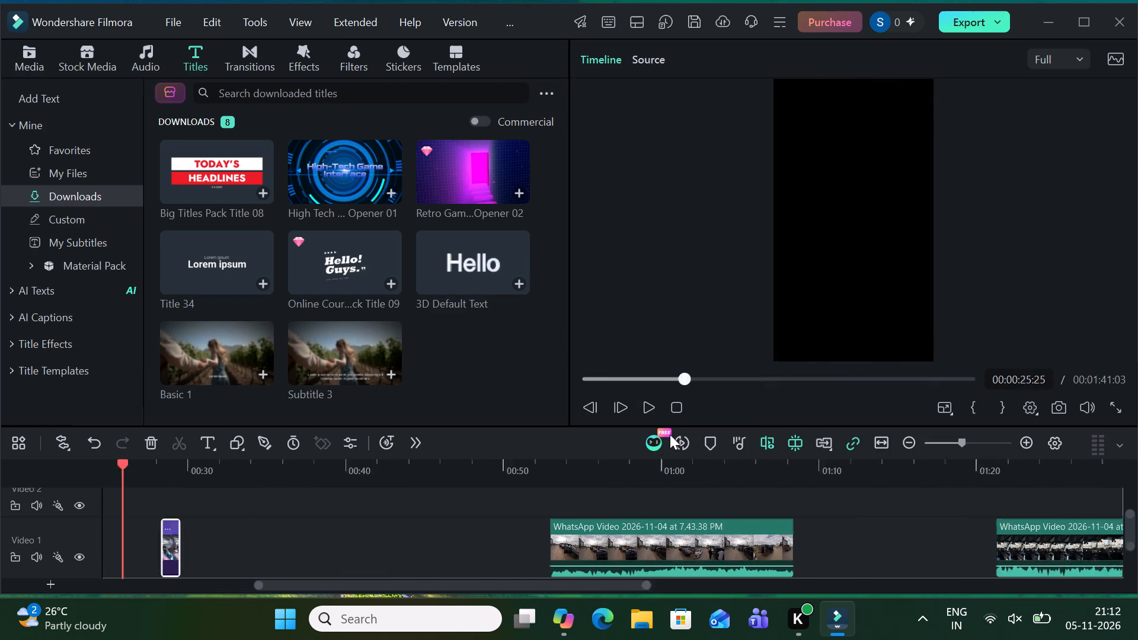
pyautogui.moveTo(670, 434); pyautogui.dragTo(936, 421)
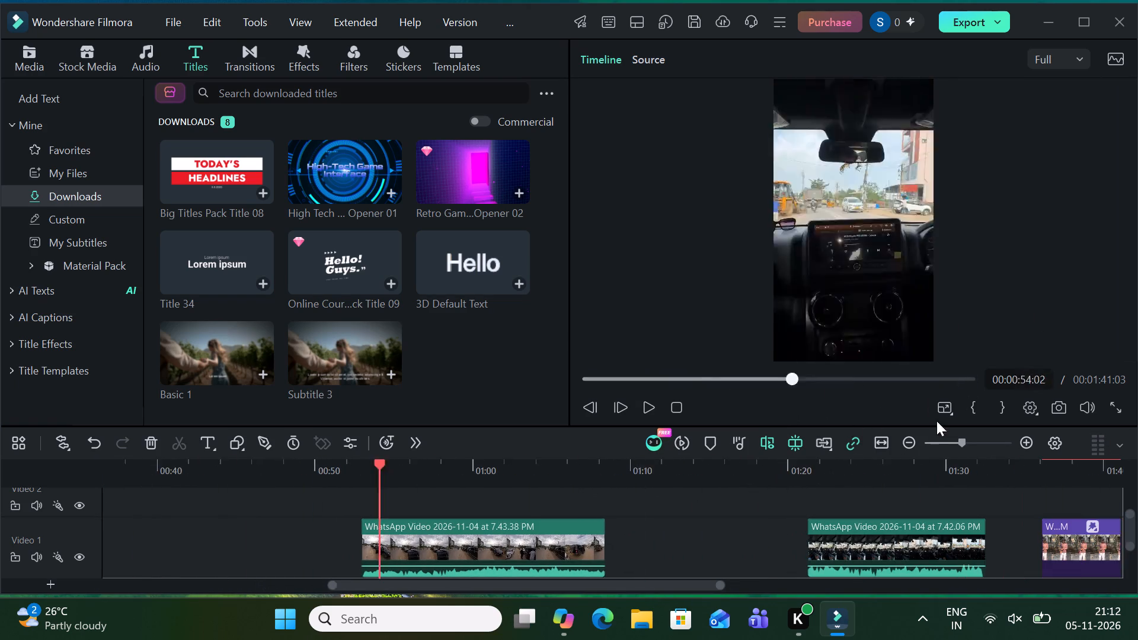
pyautogui.moveTo(936, 421); pyautogui.dragTo(549, 566)
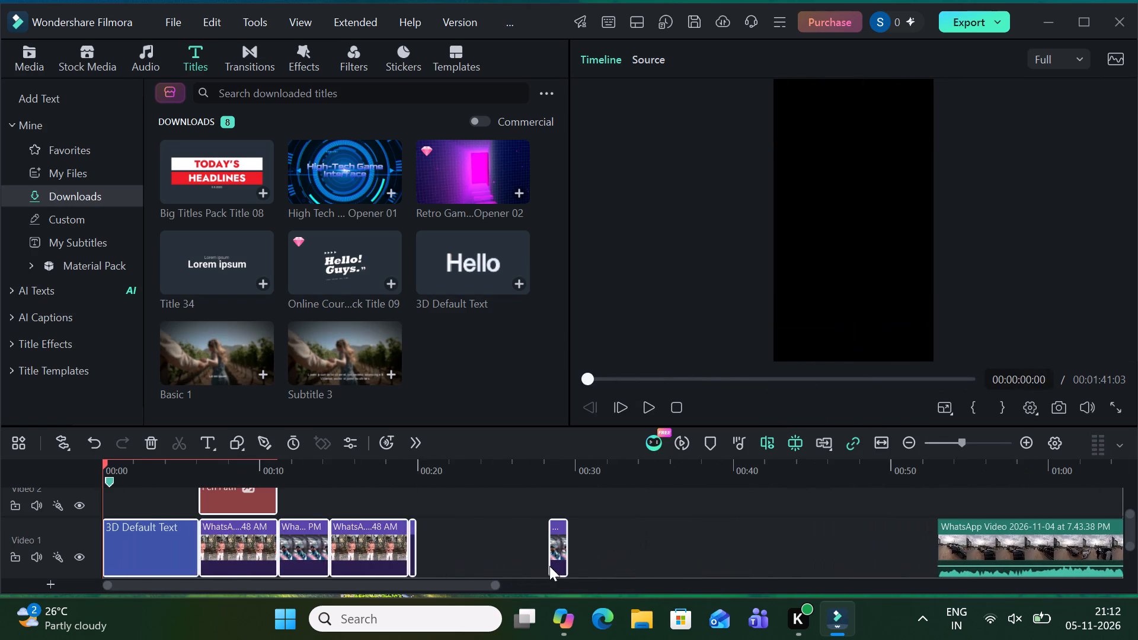
pyautogui.moveTo(549, 566); pyautogui.dragTo(190, 469)
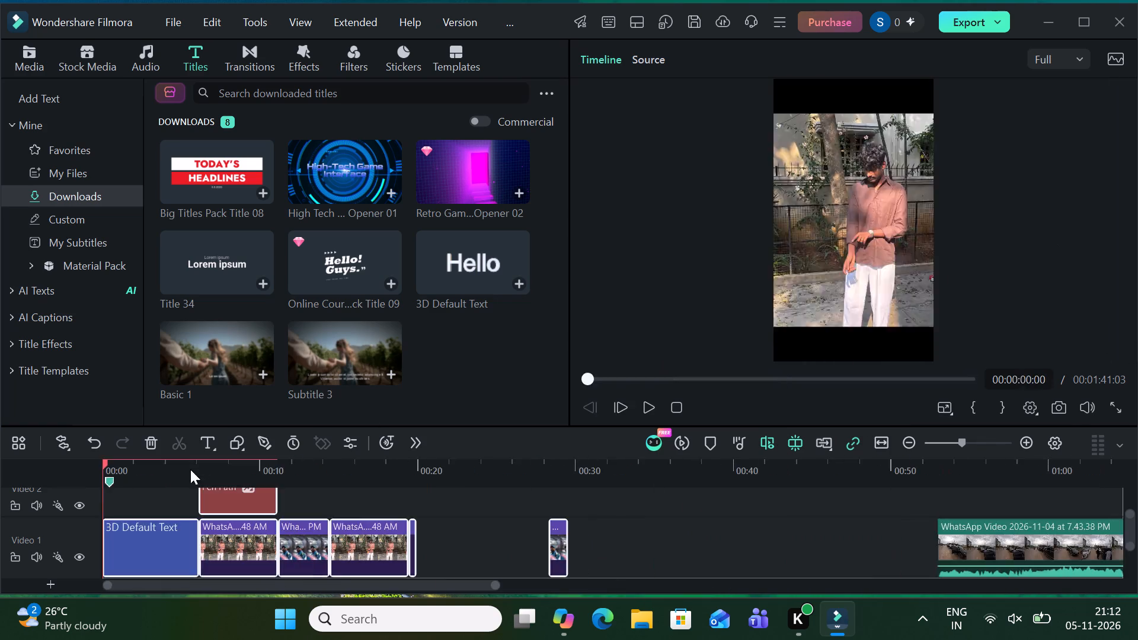
pyautogui.moveTo(190, 469); pyautogui.dragTo(568, 509)
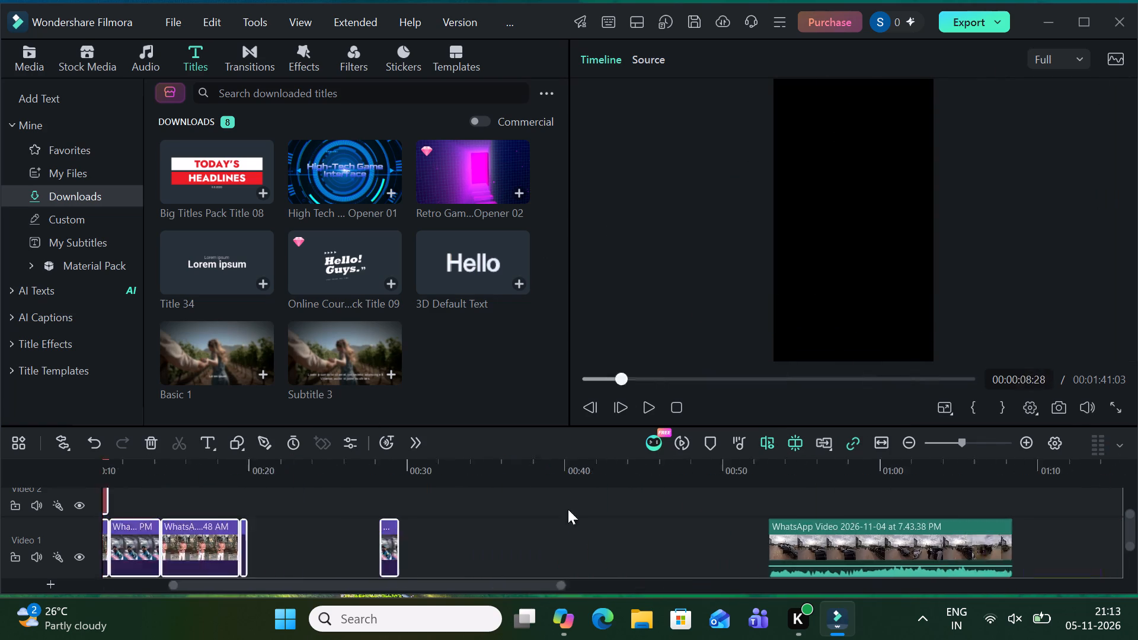
pyautogui.moveTo(568, 509); pyautogui.dragTo(216, 606)
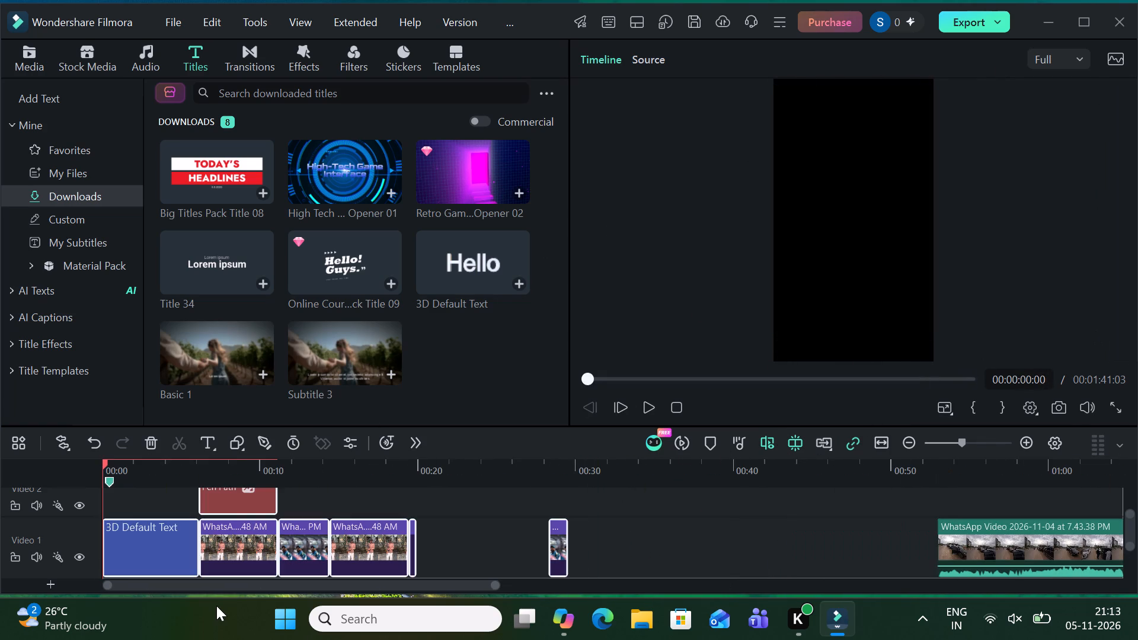
pyautogui.moveTo(216, 606); pyautogui.dragTo(151, 510)
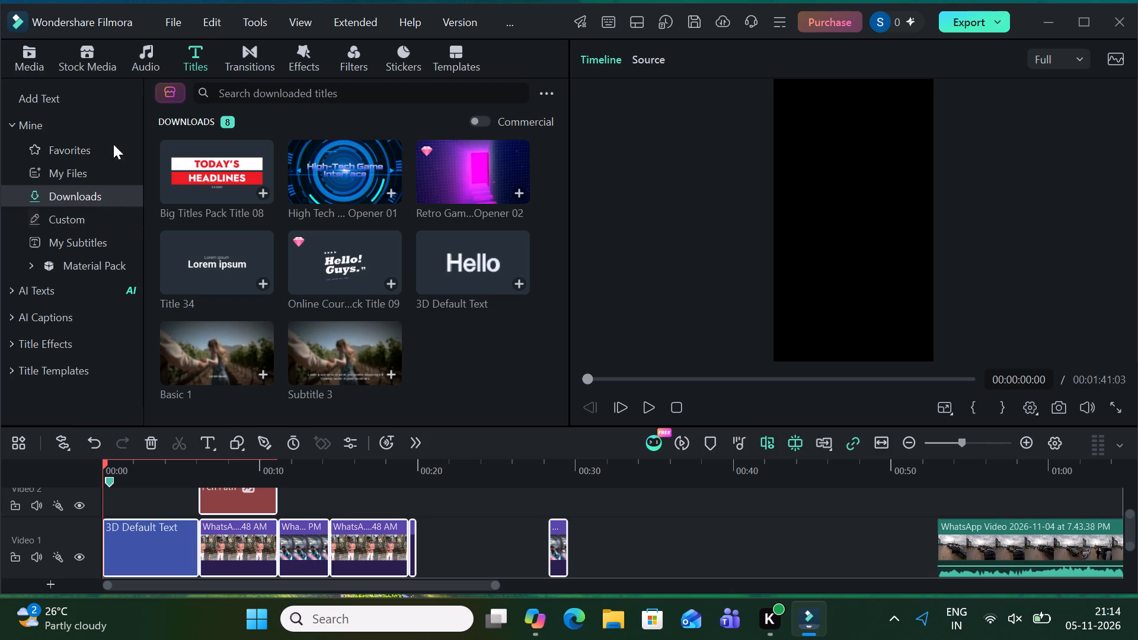
# Look through the personal title files and the effects, filters and templates libraries.
pyautogui.click(48, 165)
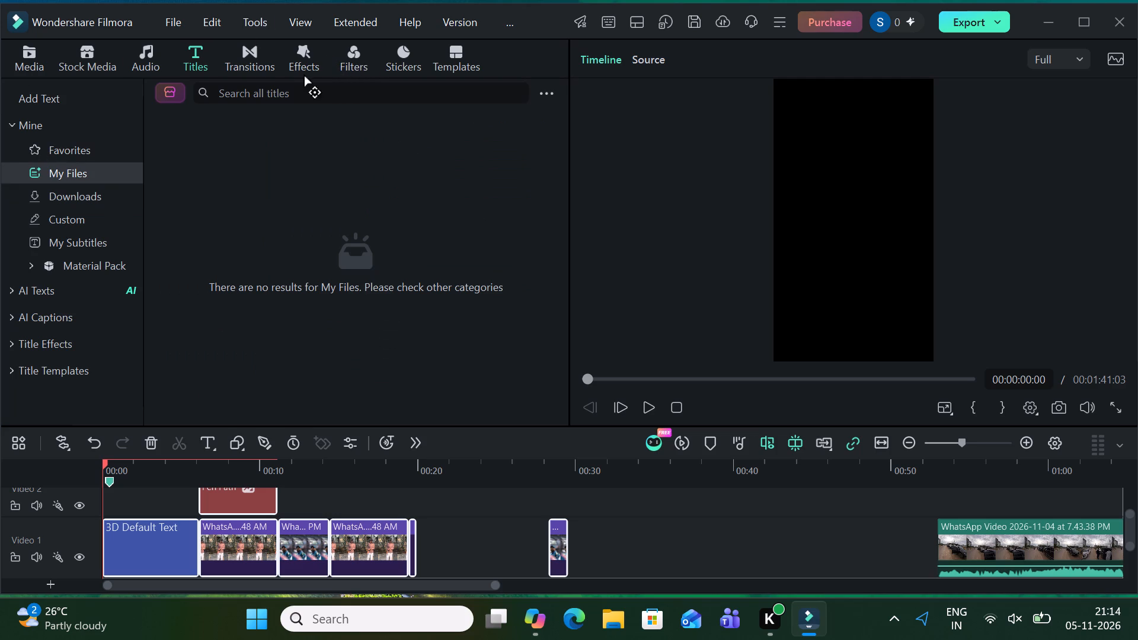
pyautogui.click(293, 59)
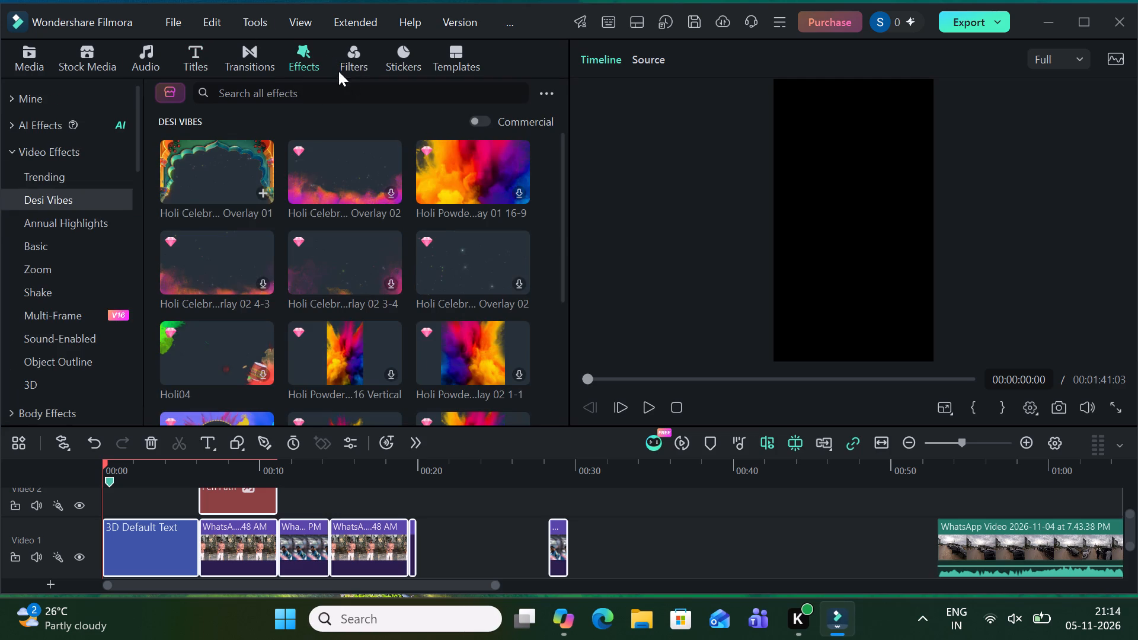
pyautogui.click(341, 56)
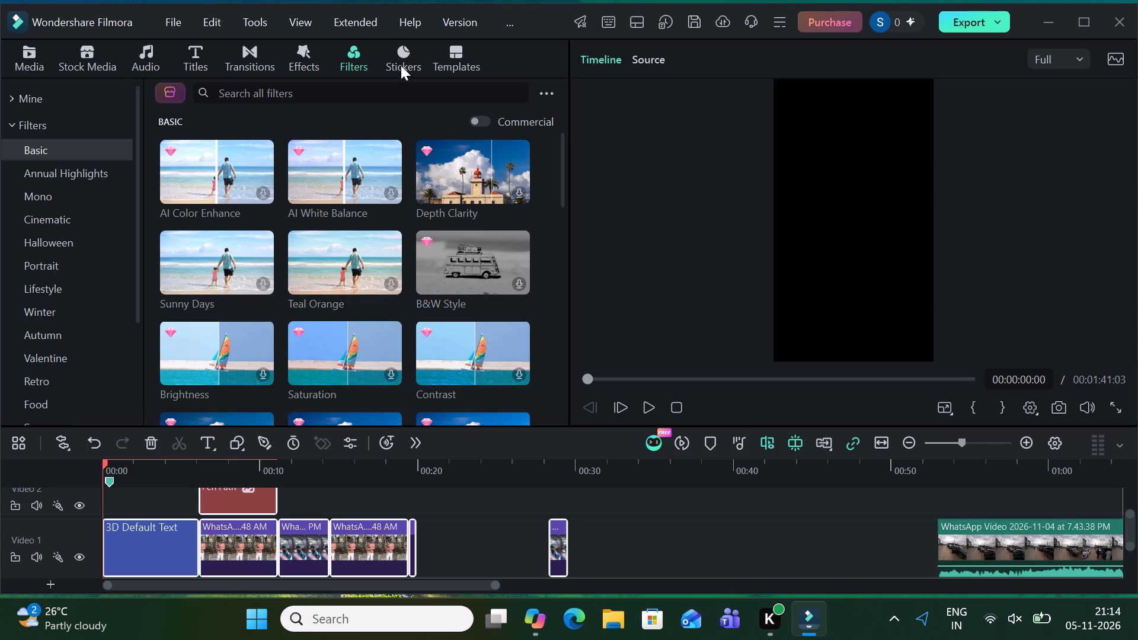
pyautogui.click(444, 63)
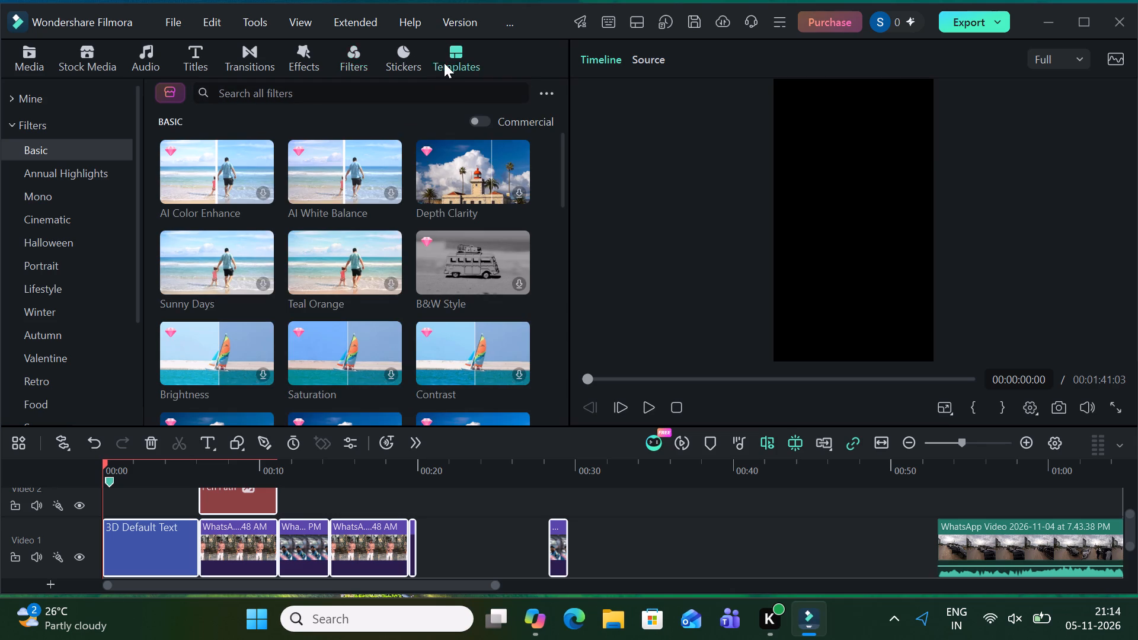
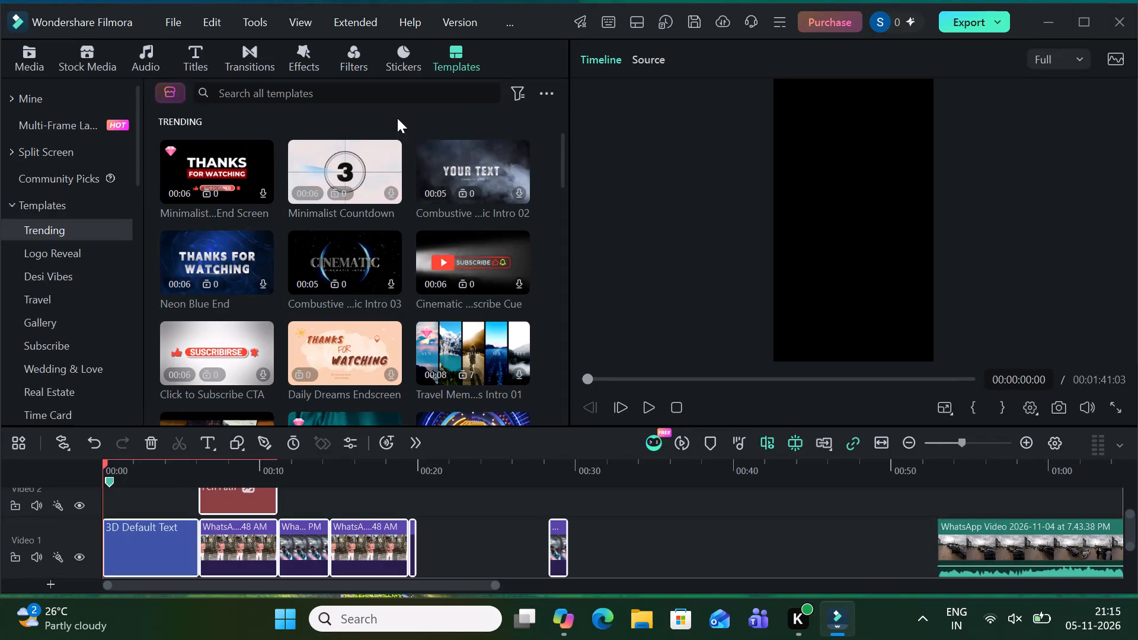
# Add the trending sound effect Meme-Boowomp - AISFX to the timeline at about 14 seconds, where the third clip after the 3D title starts.
pyautogui.click(397, 60)
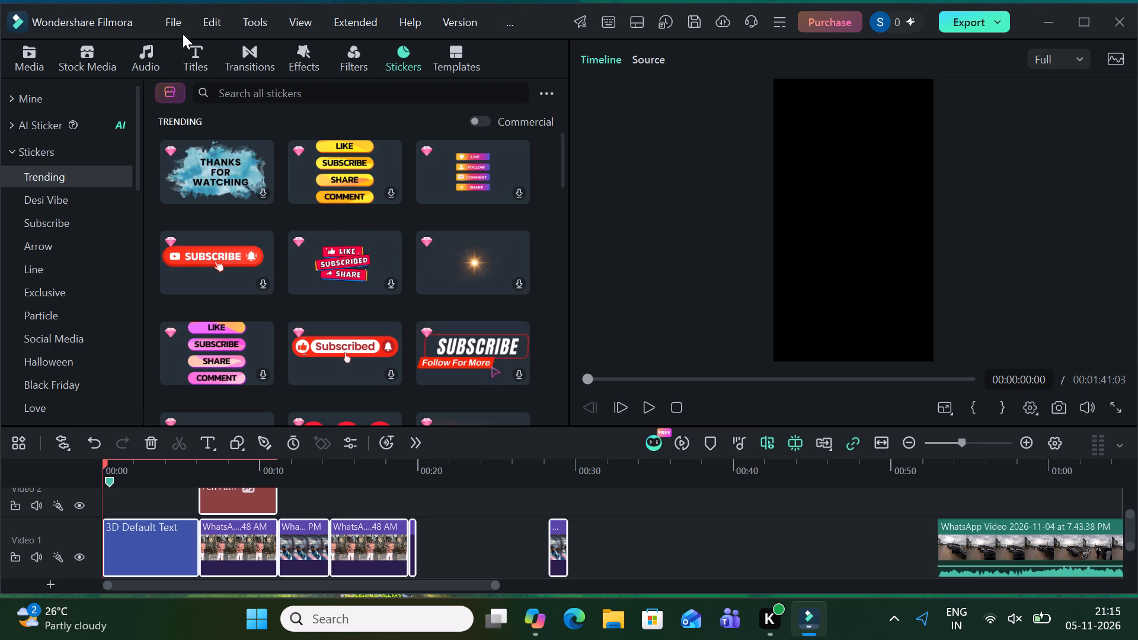
pyautogui.click(149, 63)
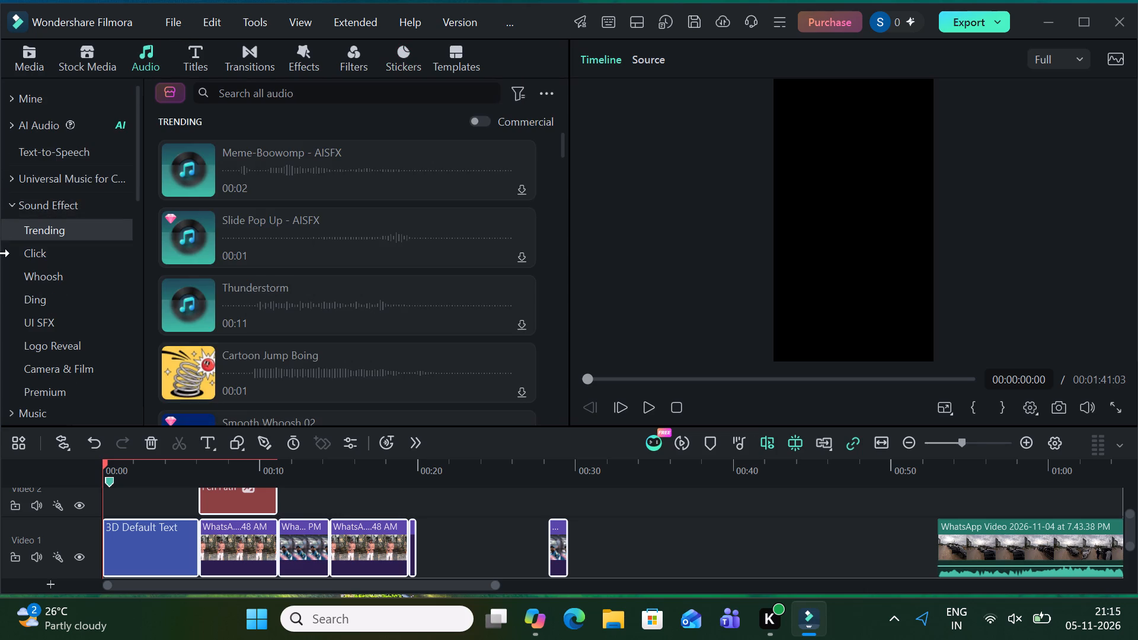
pyautogui.click(174, 148)
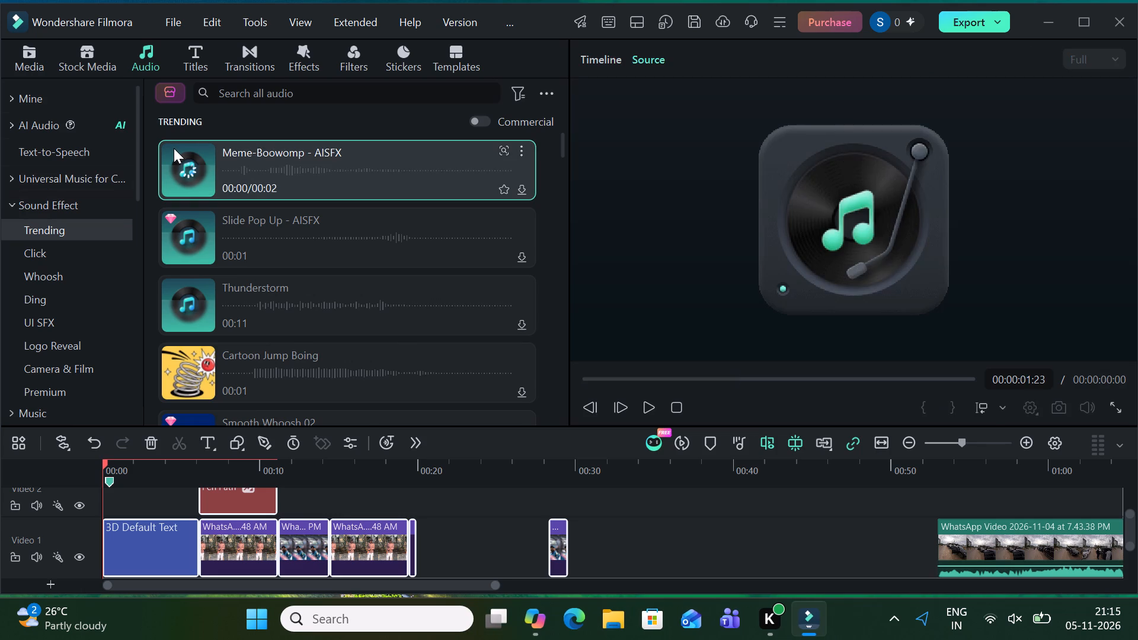
pyautogui.moveTo(174, 148); pyautogui.dragTo(324, 568)
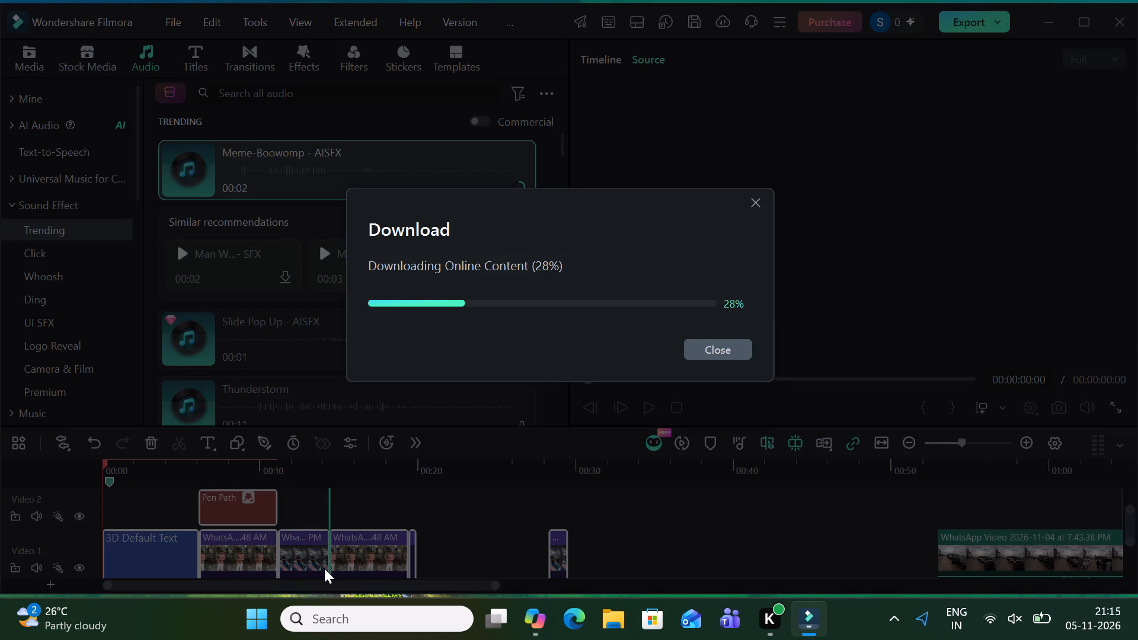
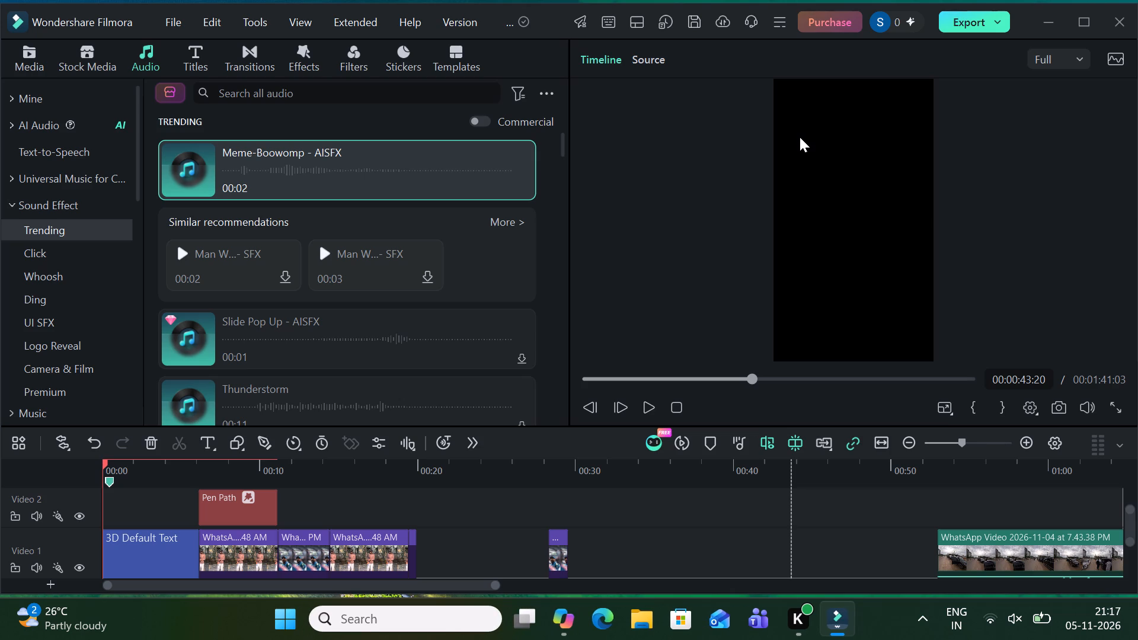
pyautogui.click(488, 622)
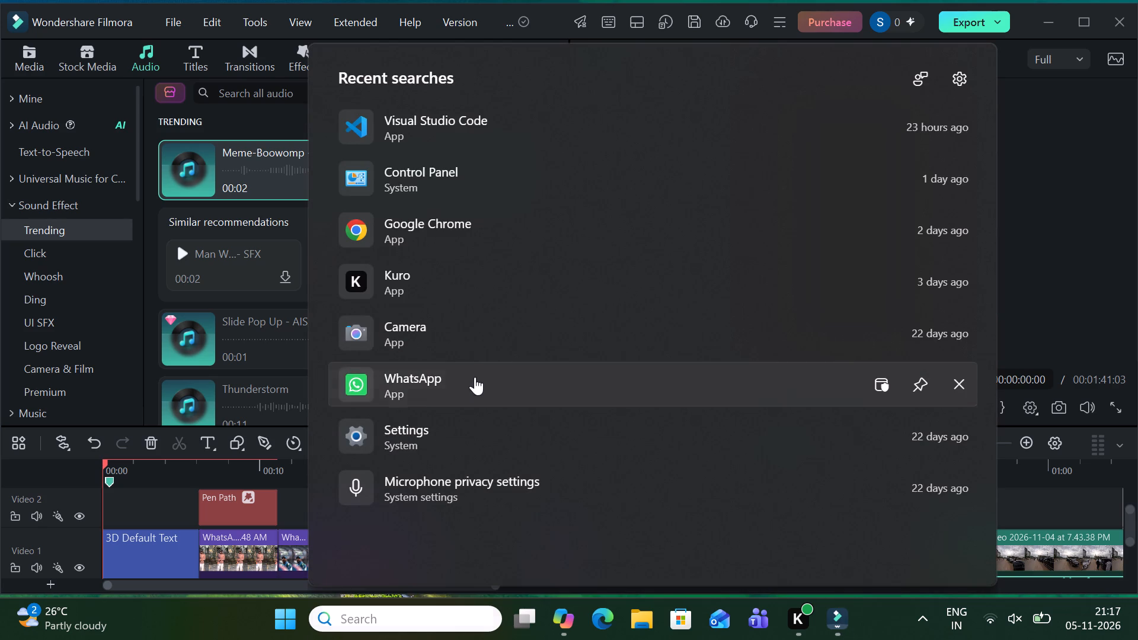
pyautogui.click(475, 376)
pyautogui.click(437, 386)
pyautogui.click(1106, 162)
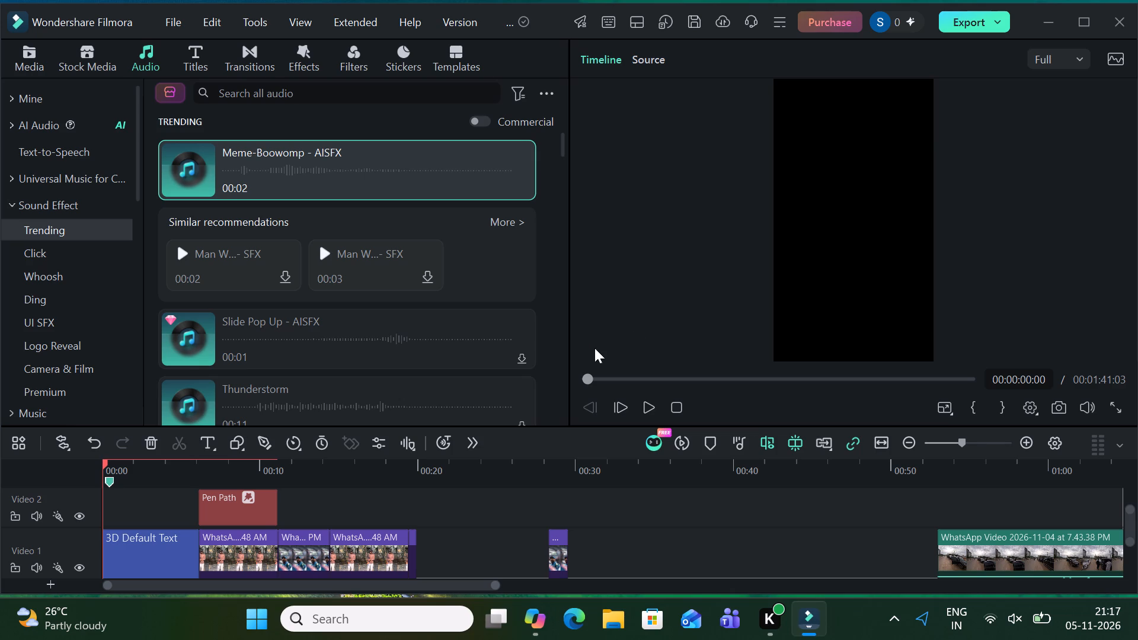
# Preview the trending sound effect Horror Bell - AISFX and add it to the timeline at the first clip after the 3D title.
pyautogui.click(1035, 25)
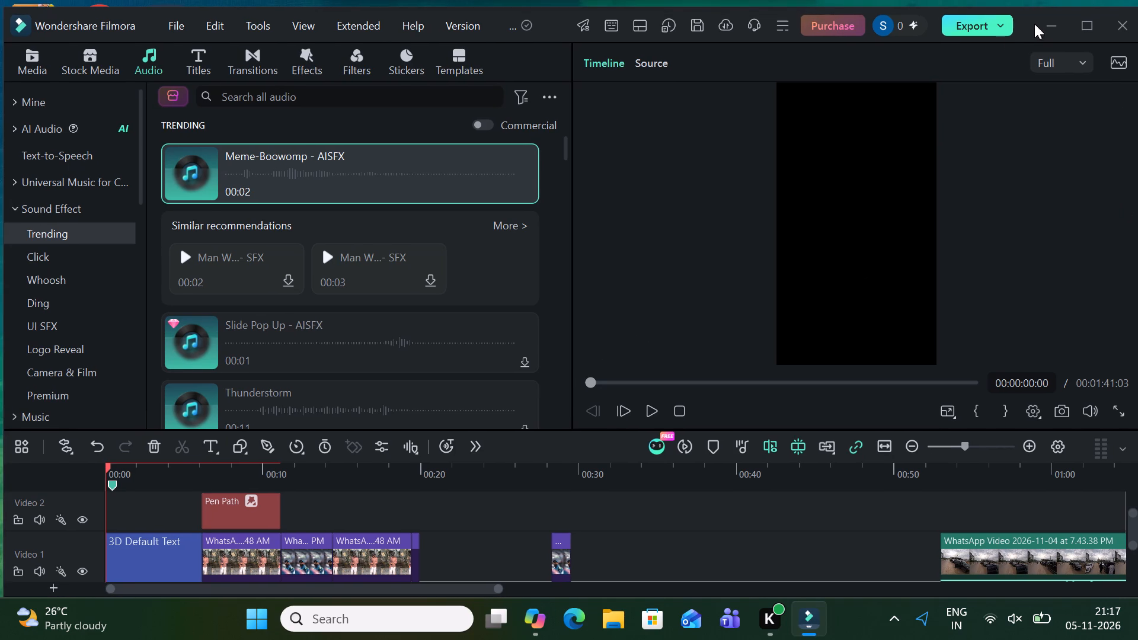
pyautogui.scroll(-4, 475, 332)
pyautogui.scroll(1, 481, 327)
pyautogui.scroll(-2, 485, 322)
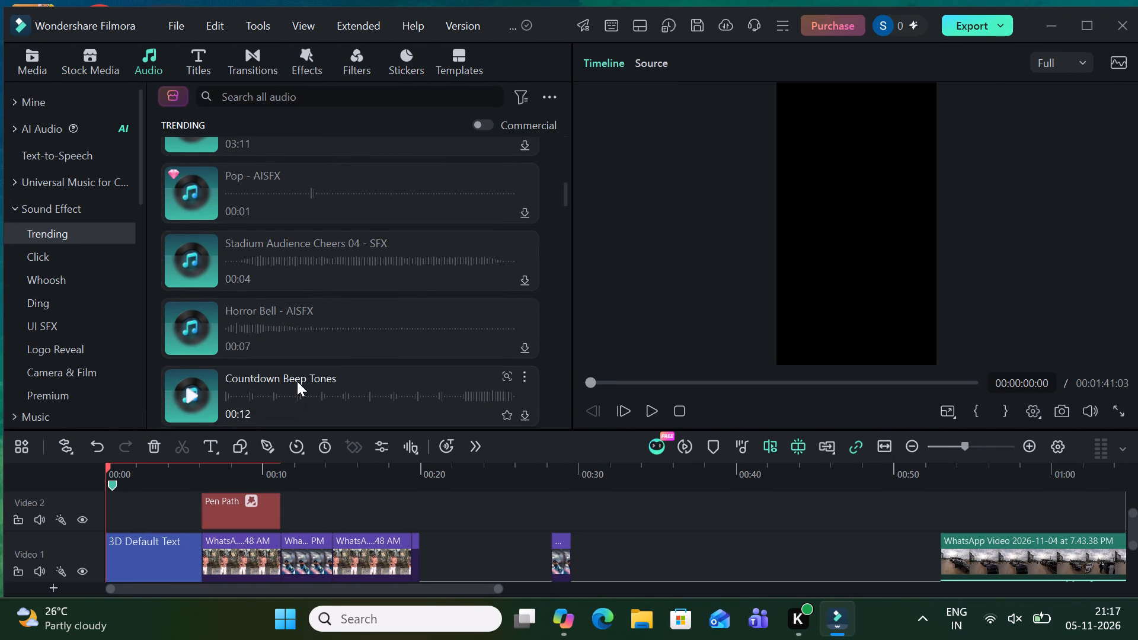
pyautogui.click(229, 338)
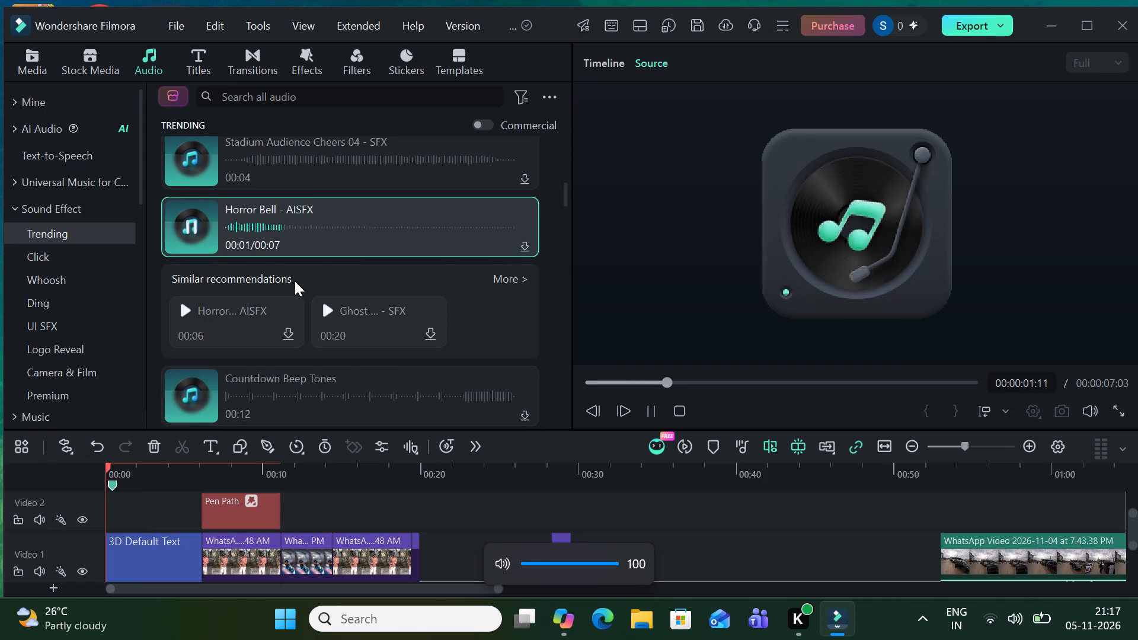
pyautogui.moveTo(295, 228); pyautogui.dragTo(223, 526)
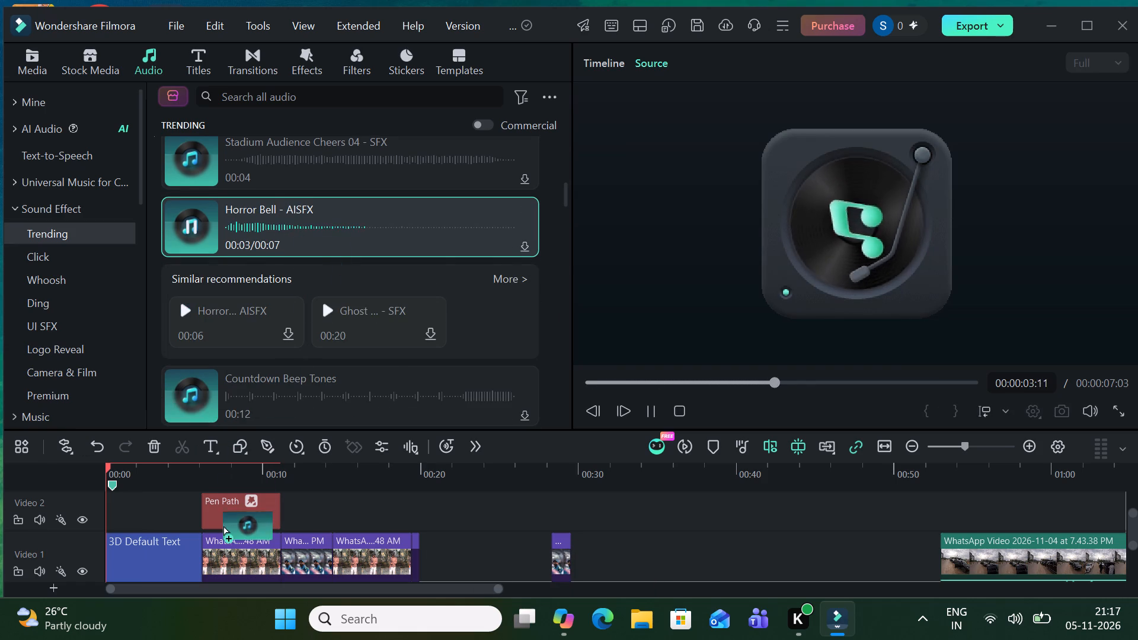
pyautogui.moveTo(223, 526); pyautogui.dragTo(223, 552)
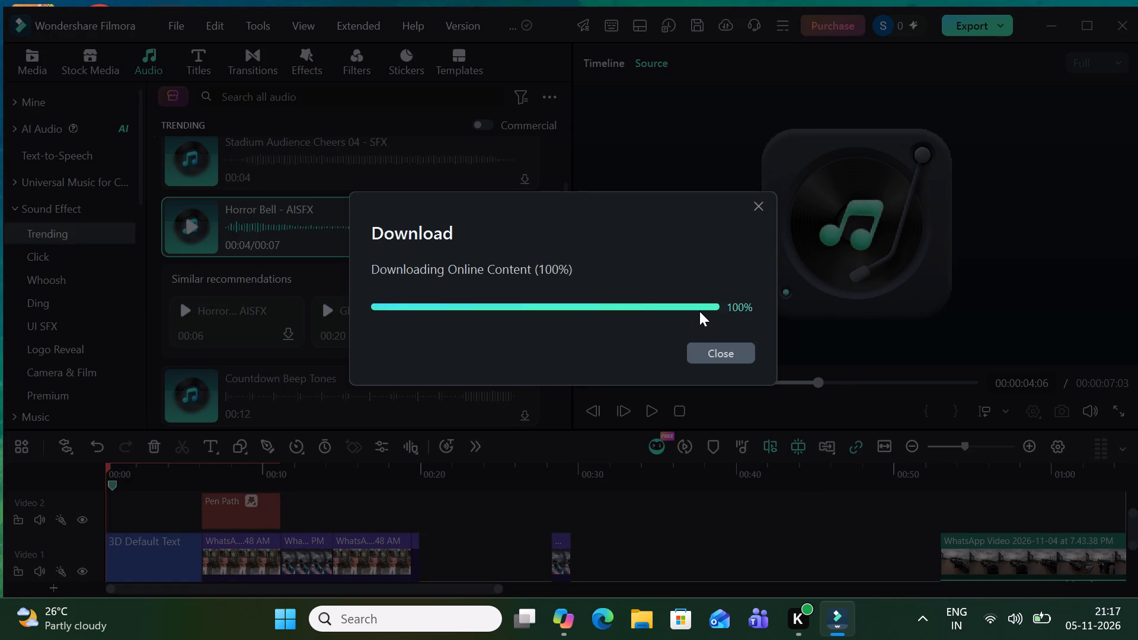
# Play back the timeline from the start through the 3D title and into the first clip to check the added sound.
pyautogui.click(653, 406)
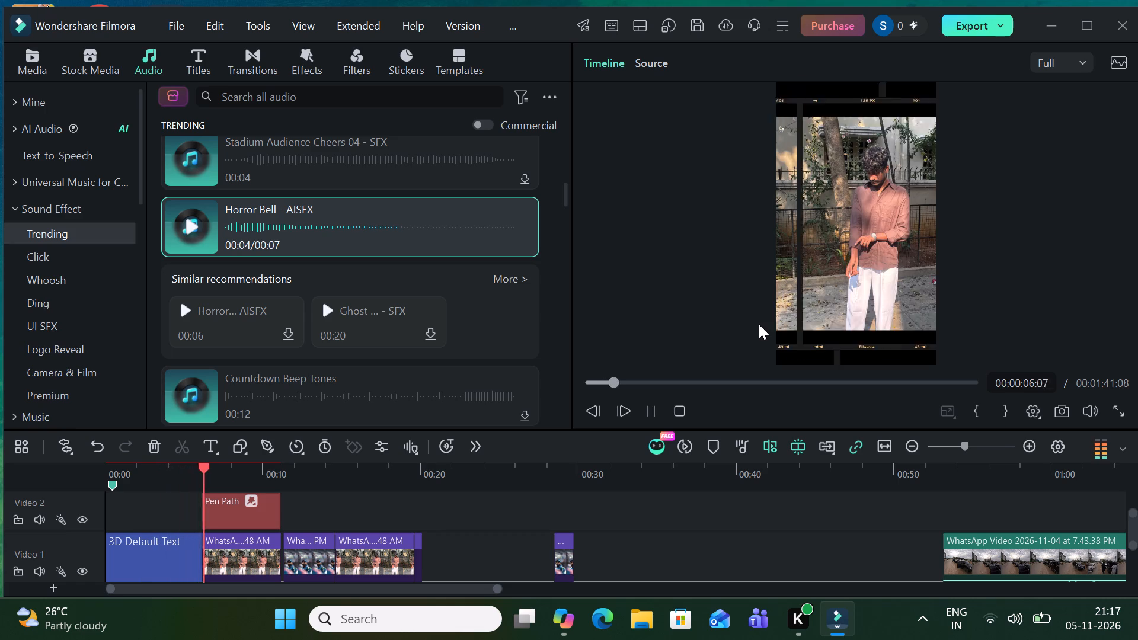
pyautogui.scroll(1, 759, 323)
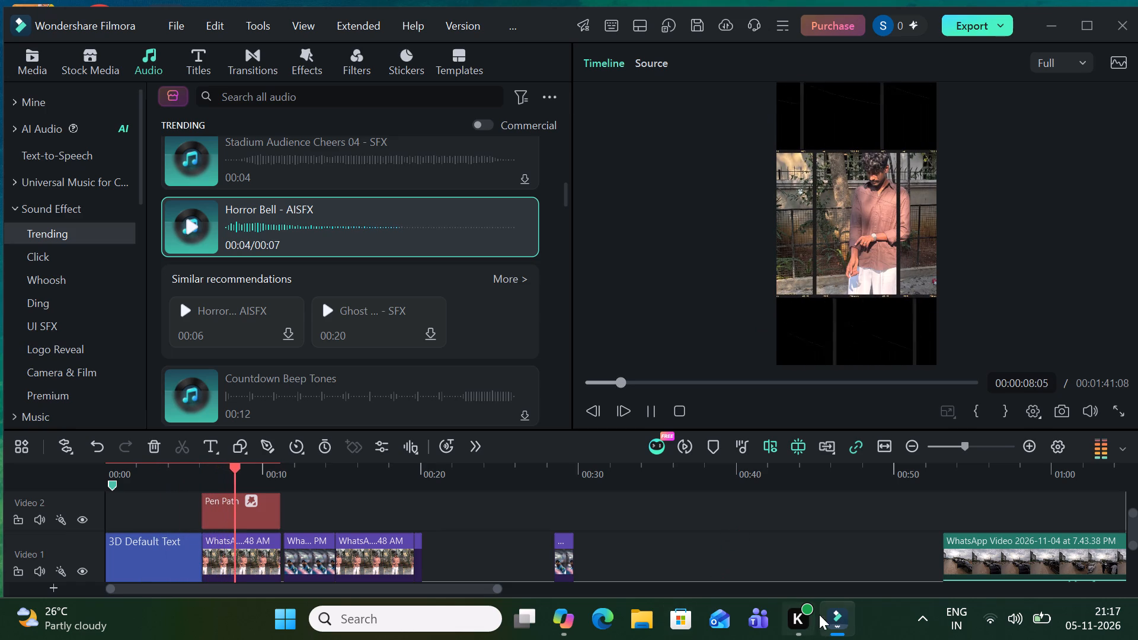
pyautogui.click(661, 406)
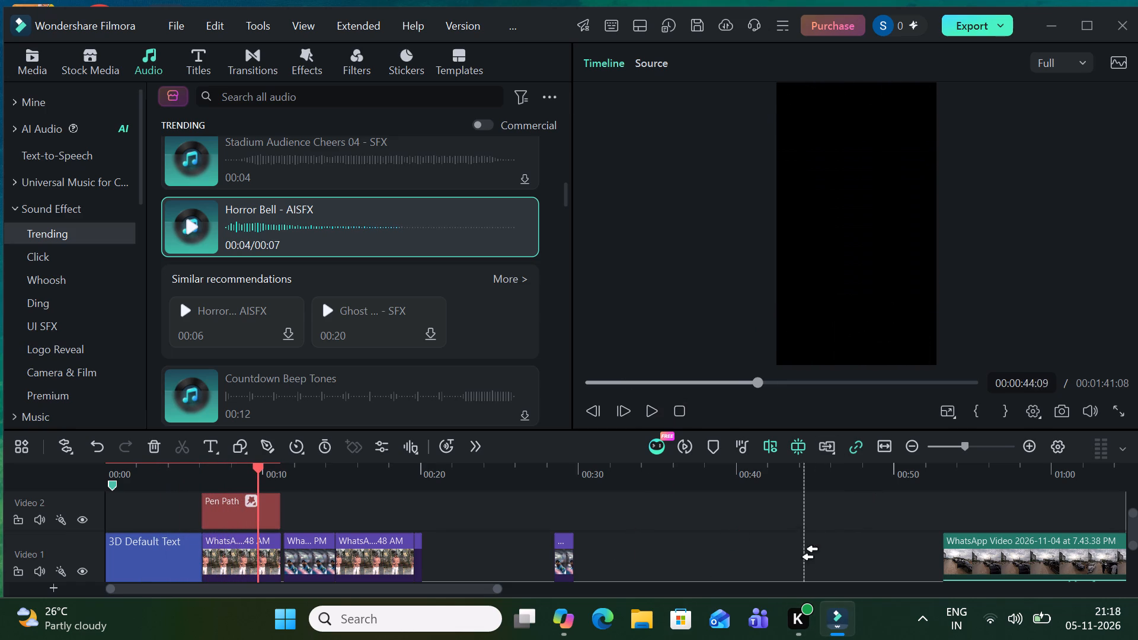
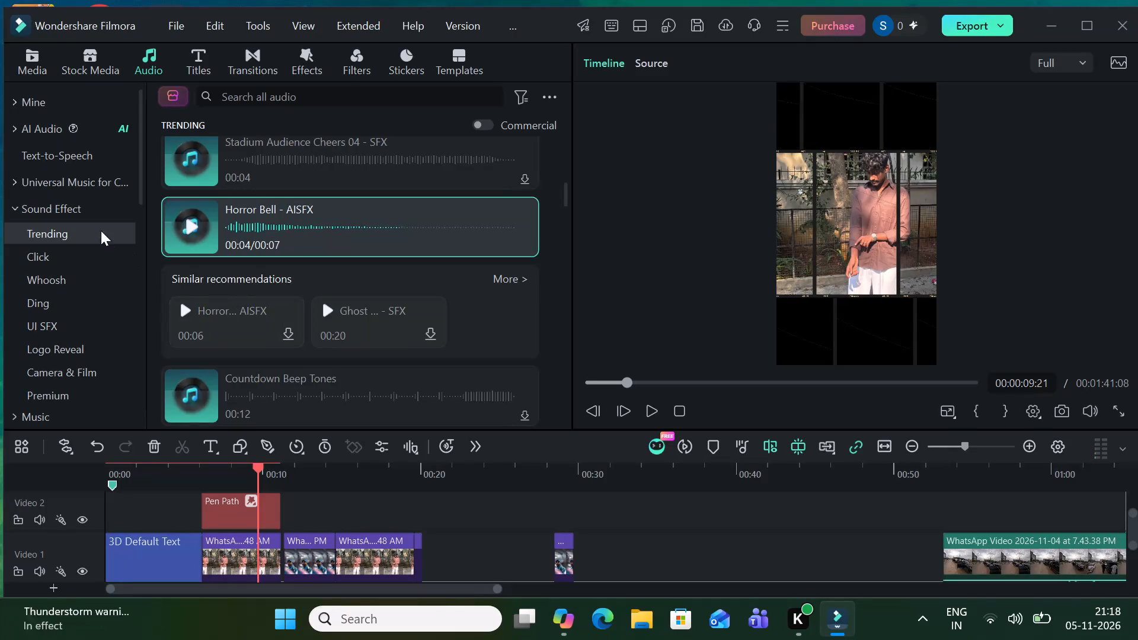
# Add the Ding sound effect Bell Ring Sounds Pack Audio 05 Ding 5 Double - SFX to the audio track at about 34 seconds.
pyautogui.click(79, 255)
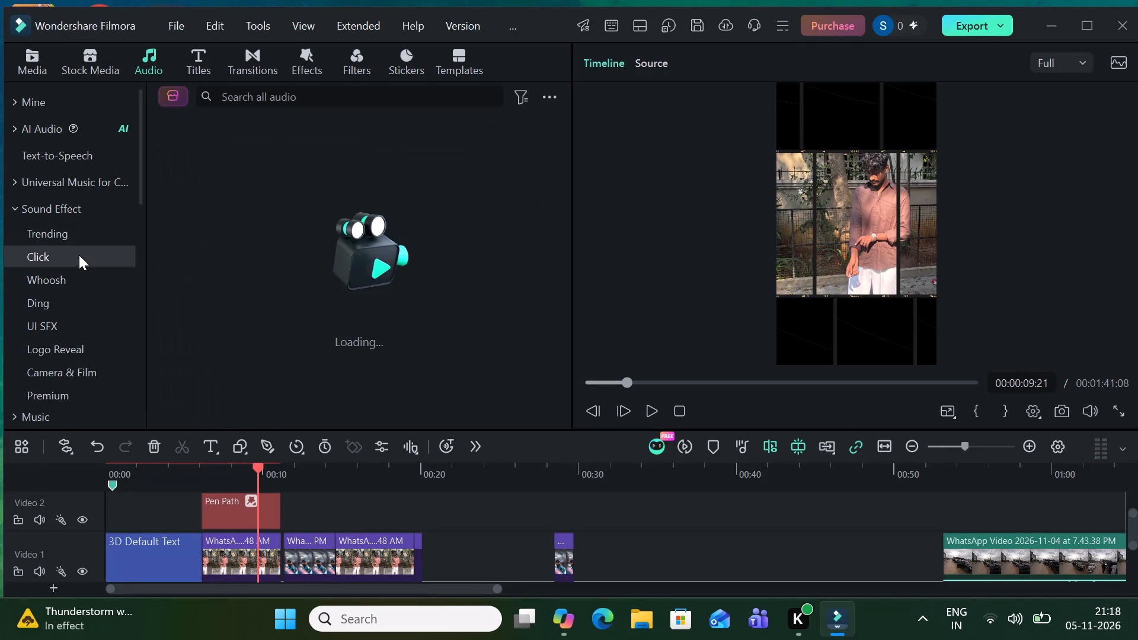
pyautogui.click(59, 292)
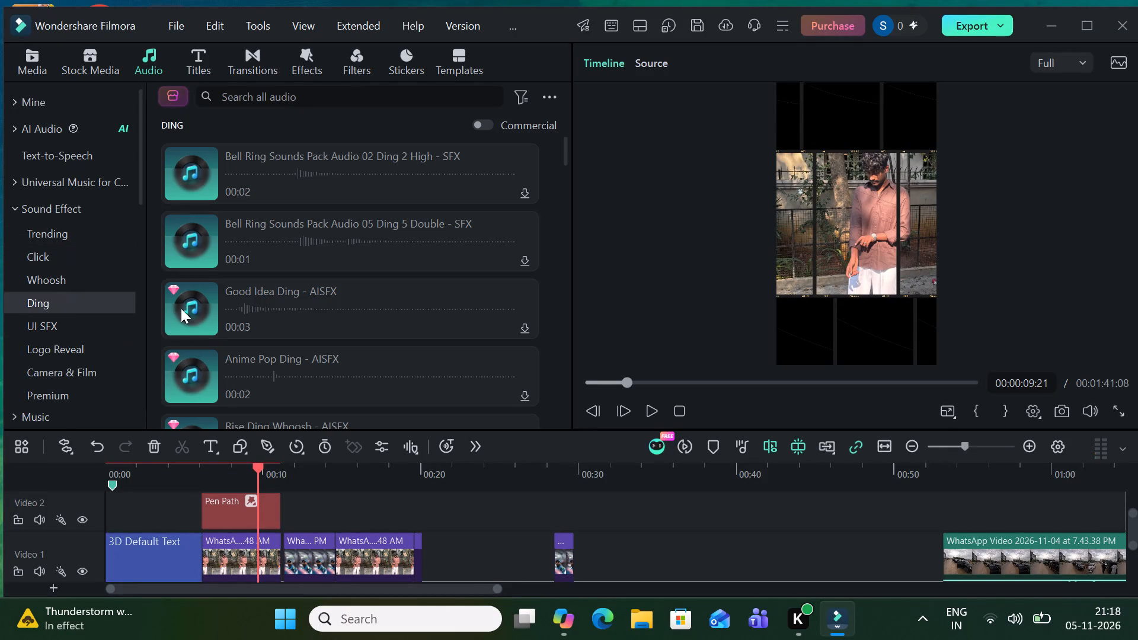
pyautogui.click(199, 235)
pyautogui.moveTo(199, 235); pyautogui.dragTo(632, 489)
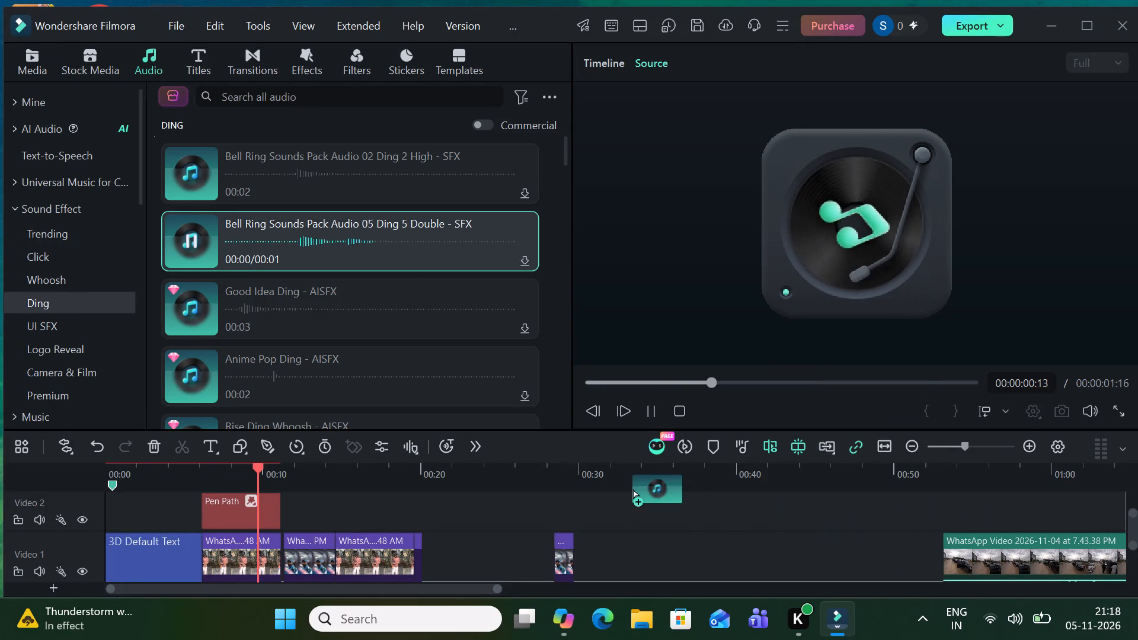
pyautogui.moveTo(632, 489); pyautogui.dragTo(647, 549)
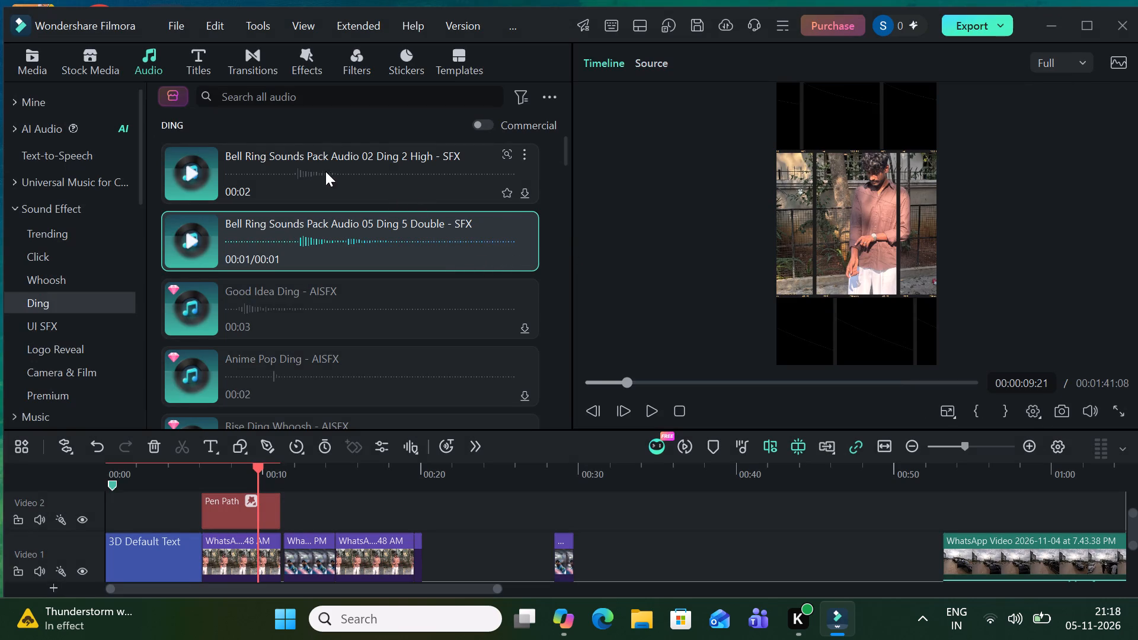
# Preview the sound effect Bell Ring Sounds Pack Audio 02 Ding 2 High - SFX.
pyautogui.click(195, 182)
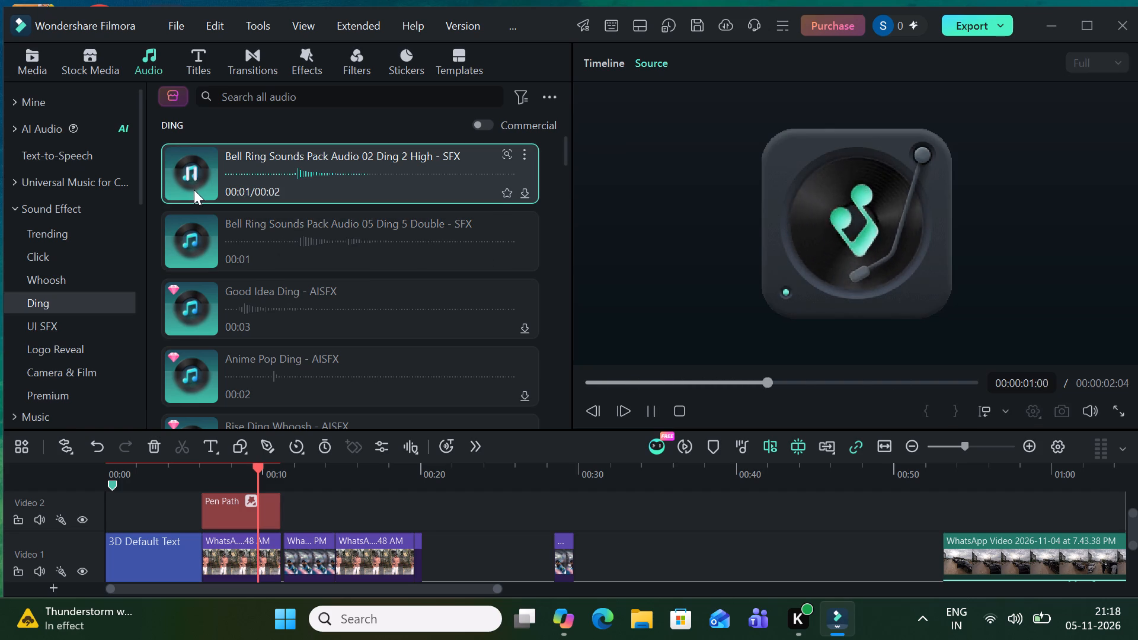
# Add the trending sound effect Cartoon Jump Boing to the Audio 1 track at about 21 seconds.
pyautogui.click(76, 250)
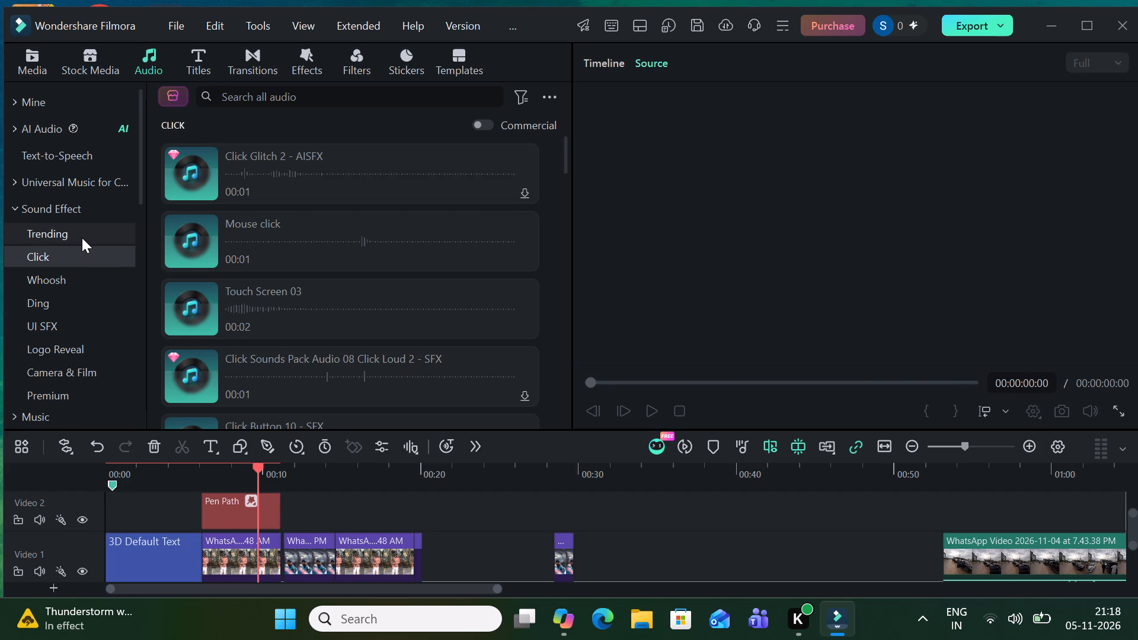
pyautogui.click(82, 237)
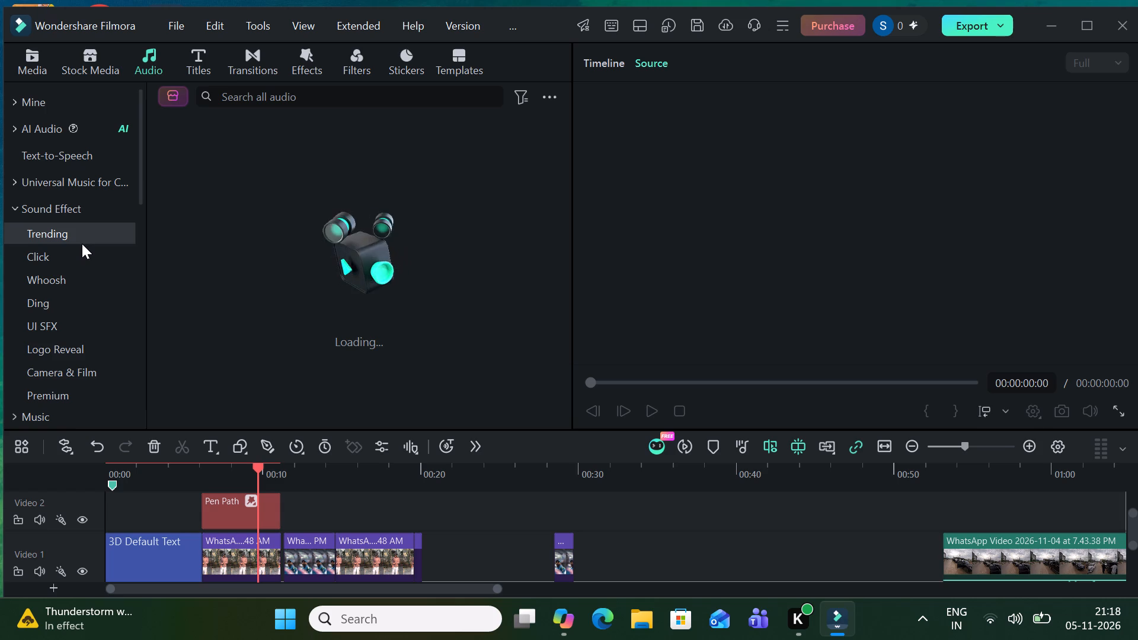
pyautogui.scroll(-1, 163, 305)
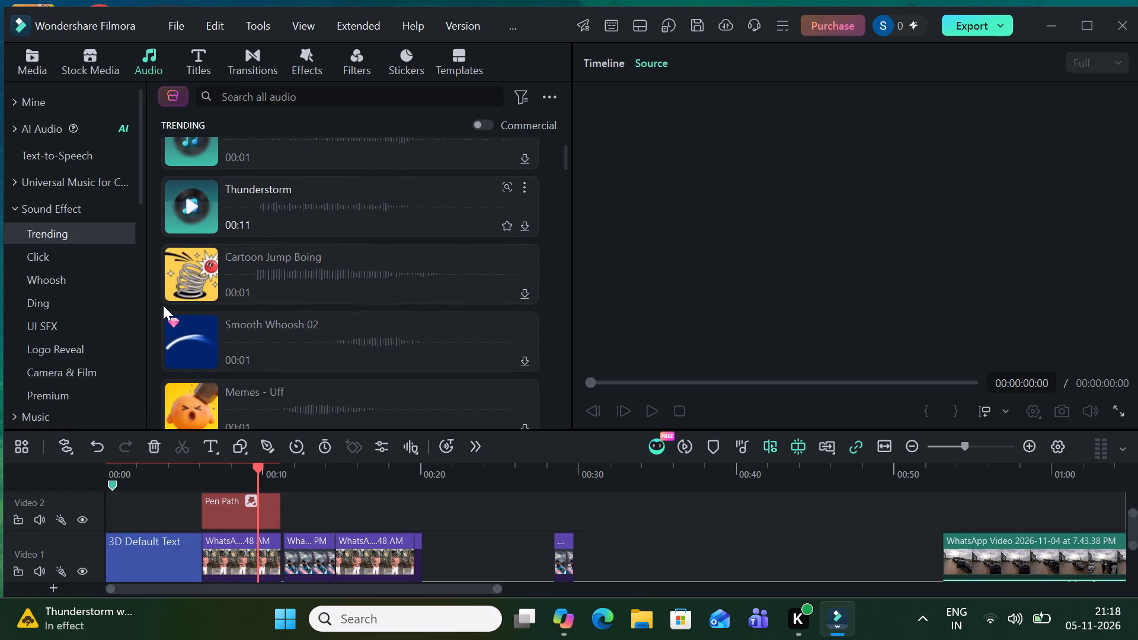
pyautogui.click(217, 289)
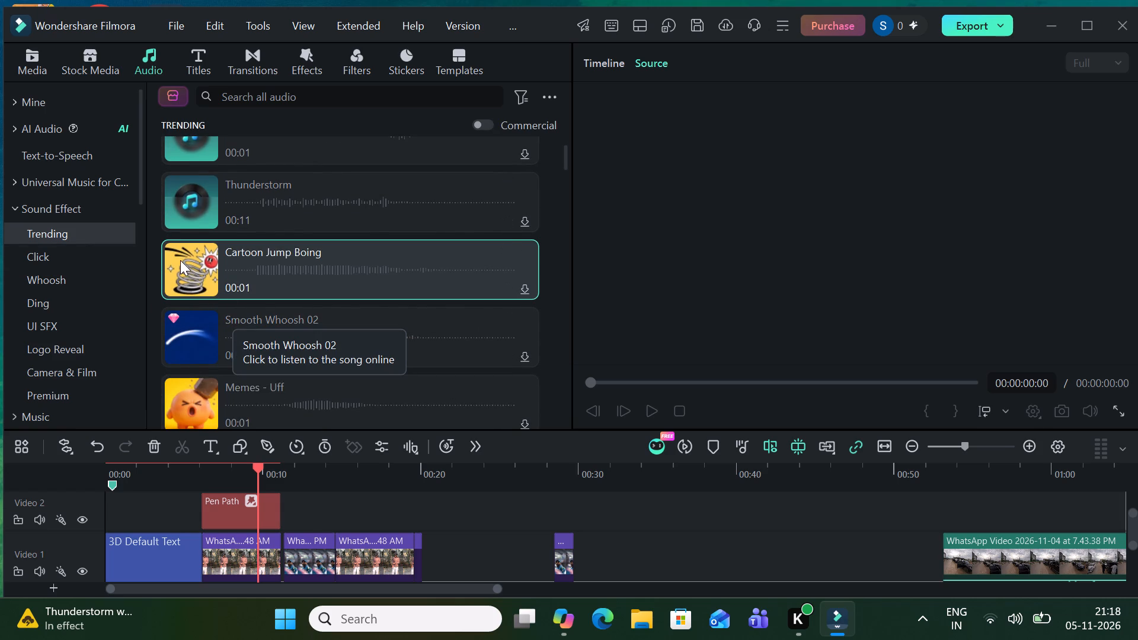
pyautogui.click(217, 266)
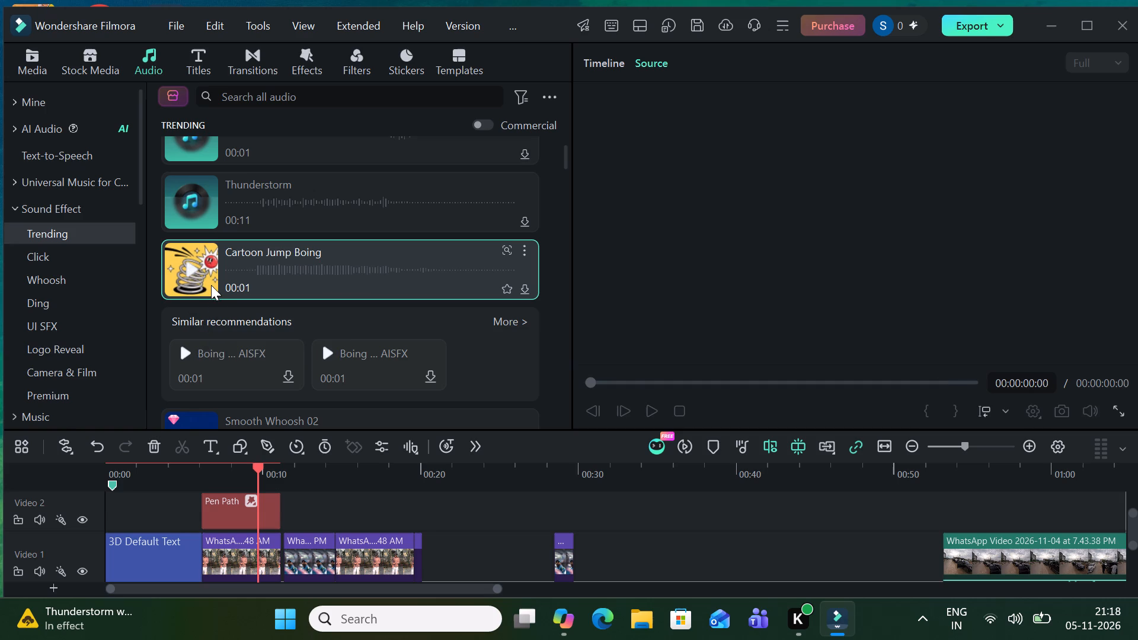
pyautogui.moveTo(211, 285); pyautogui.dragTo(436, 593)
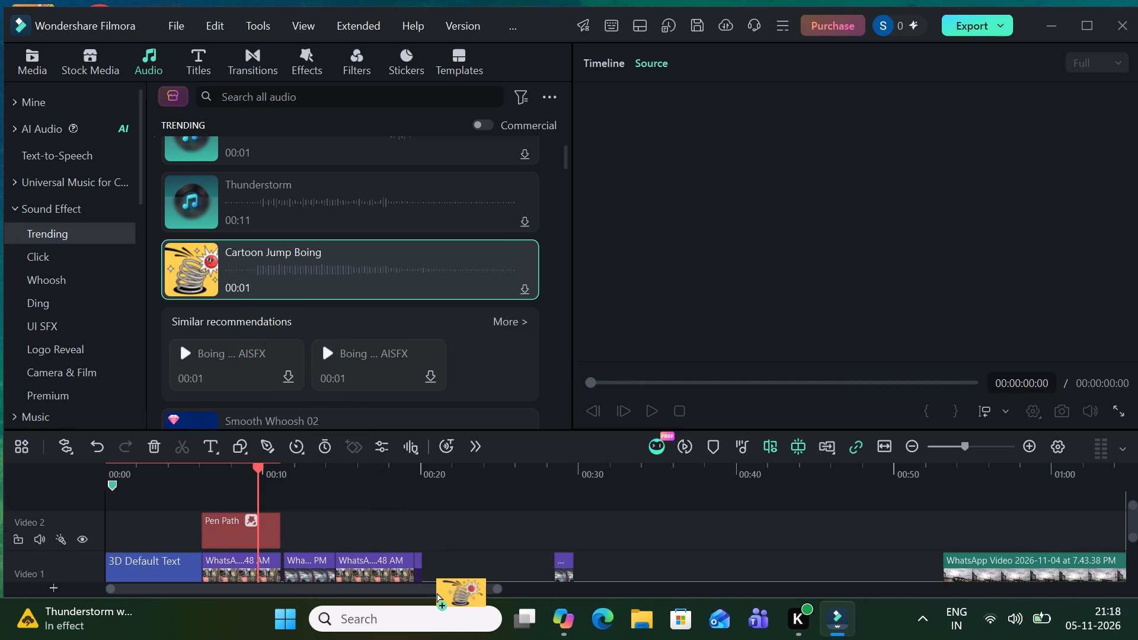
pyautogui.moveTo(436, 593); pyautogui.dragTo(452, 517)
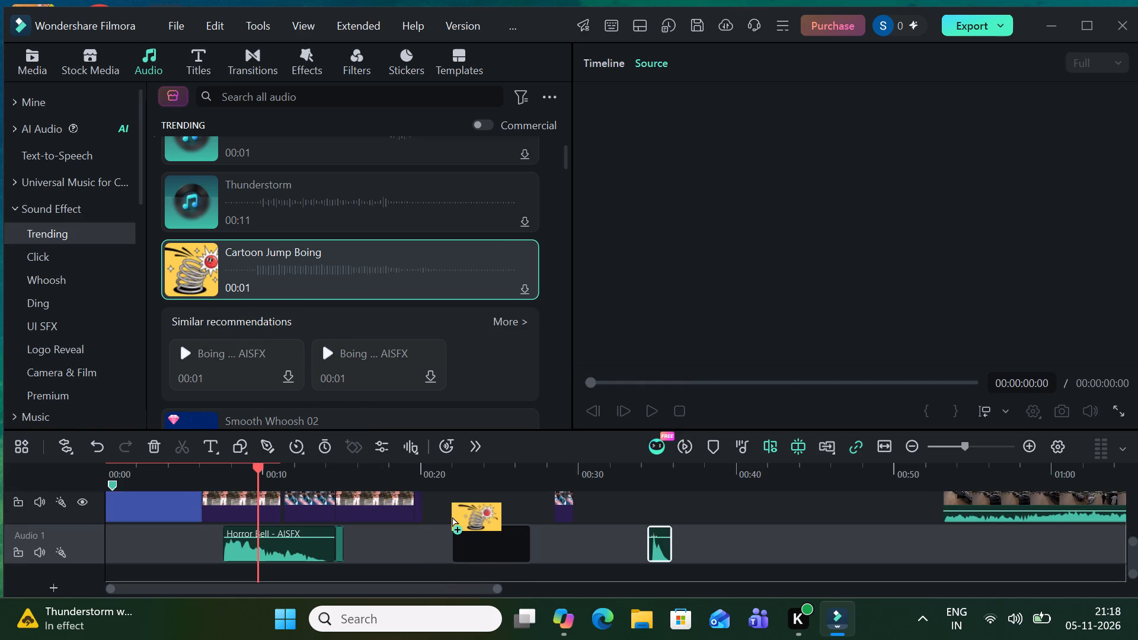
pyautogui.moveTo(452, 517); pyautogui.dragTo(441, 508)
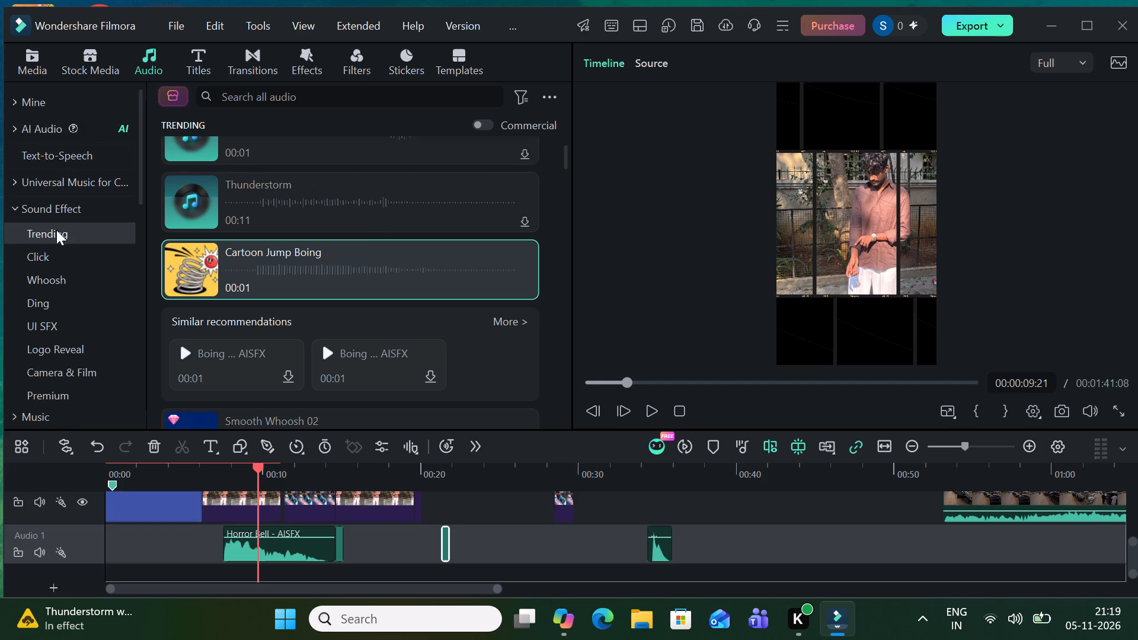
# Browse the Click and Whoosh sound effects, Text-to-Speech, and the Trending, Happy & Uplifting and Motivational music collections.
pyautogui.click(93, 268)
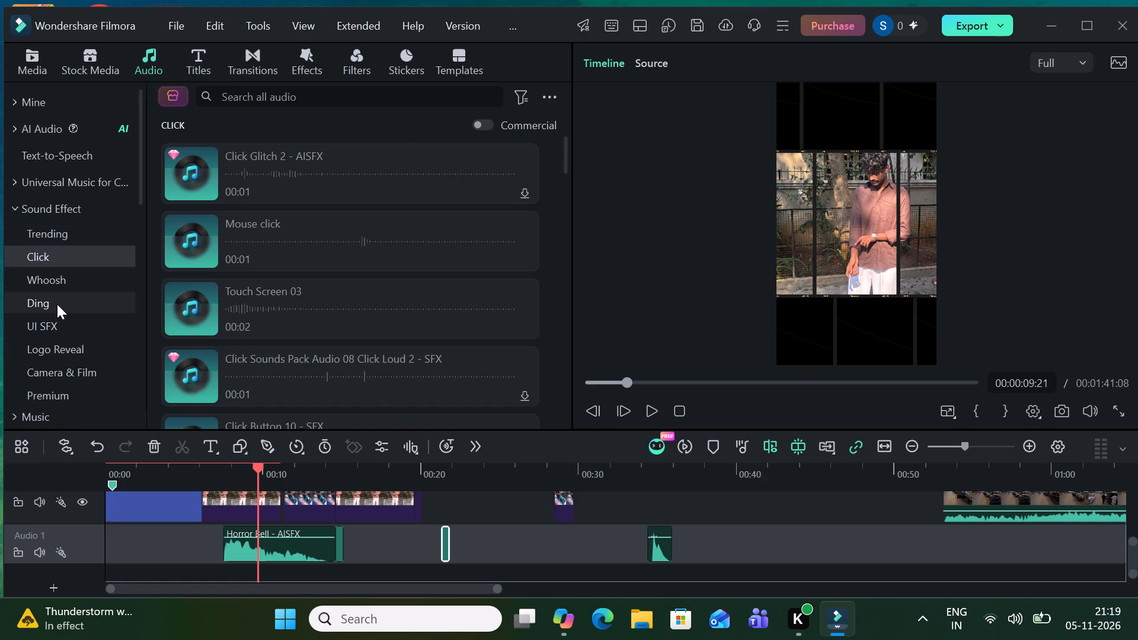
pyautogui.click(76, 283)
pyautogui.click(106, 208)
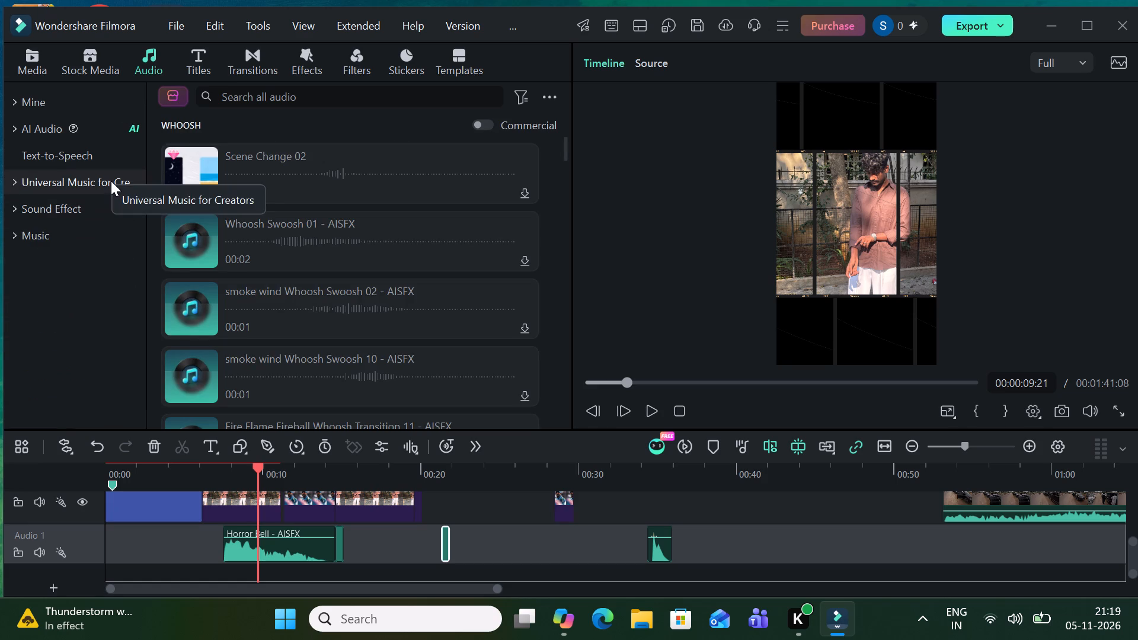
pyautogui.click(111, 181)
pyautogui.click(116, 151)
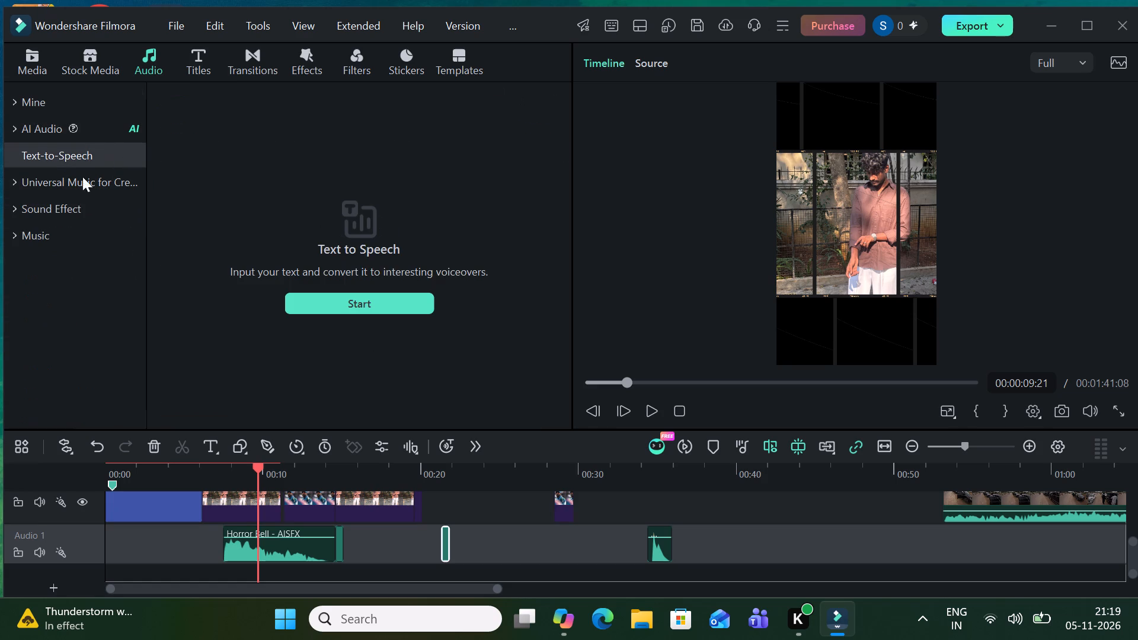
pyautogui.click(49, 230)
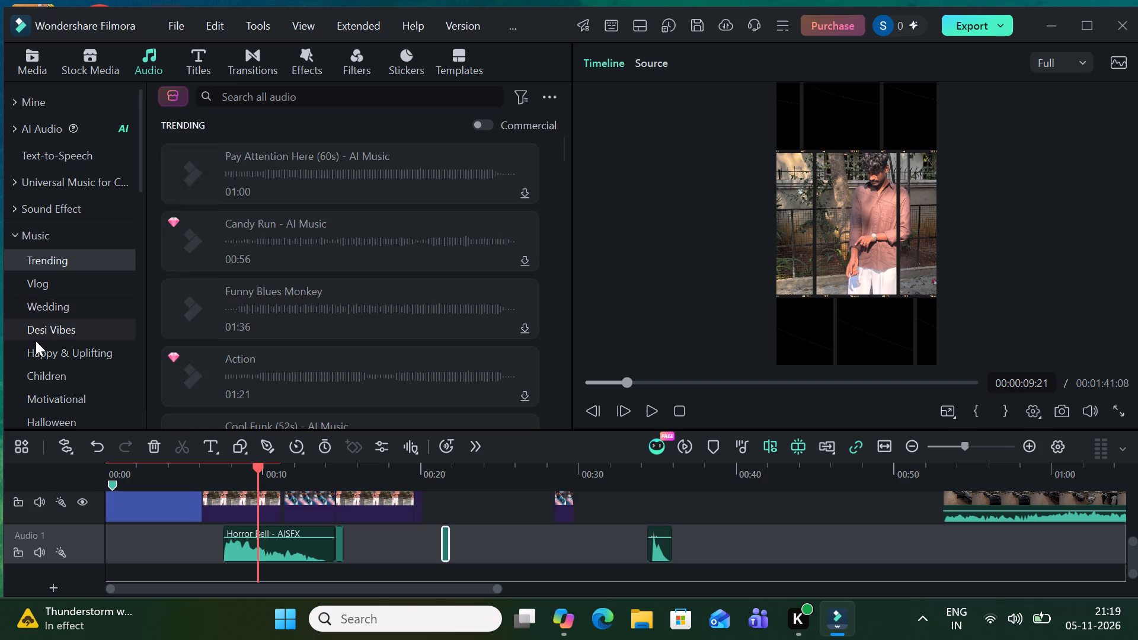
pyautogui.click(31, 354)
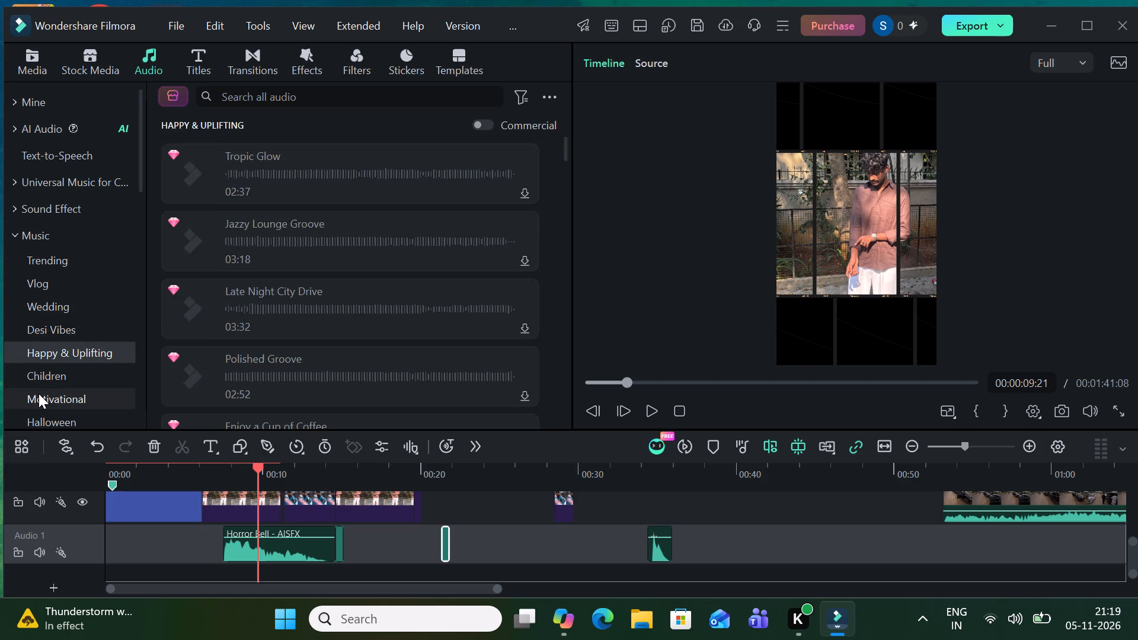
pyautogui.click(40, 396)
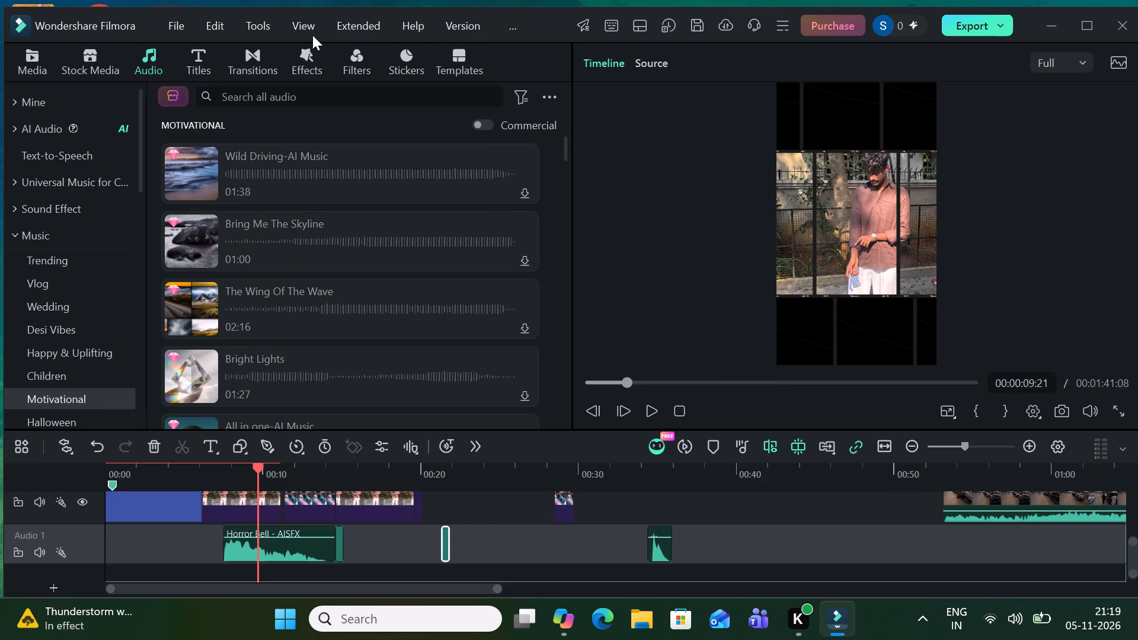
# Show the trending transitions in Large Thumbnail View.
pyautogui.click(255, 49)
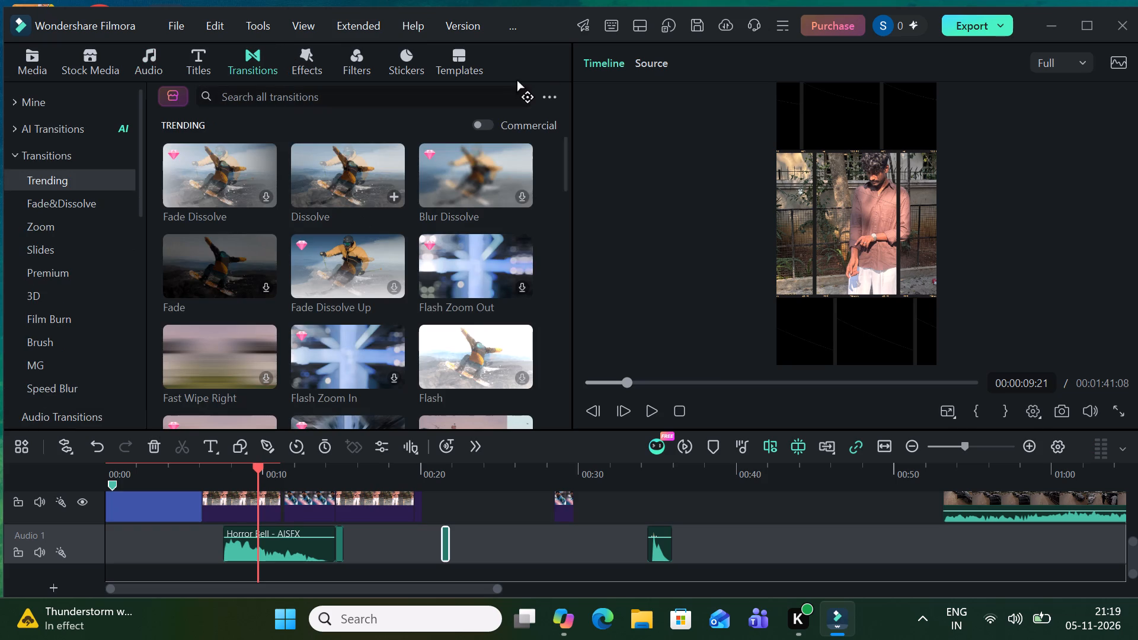
pyautogui.click(551, 98)
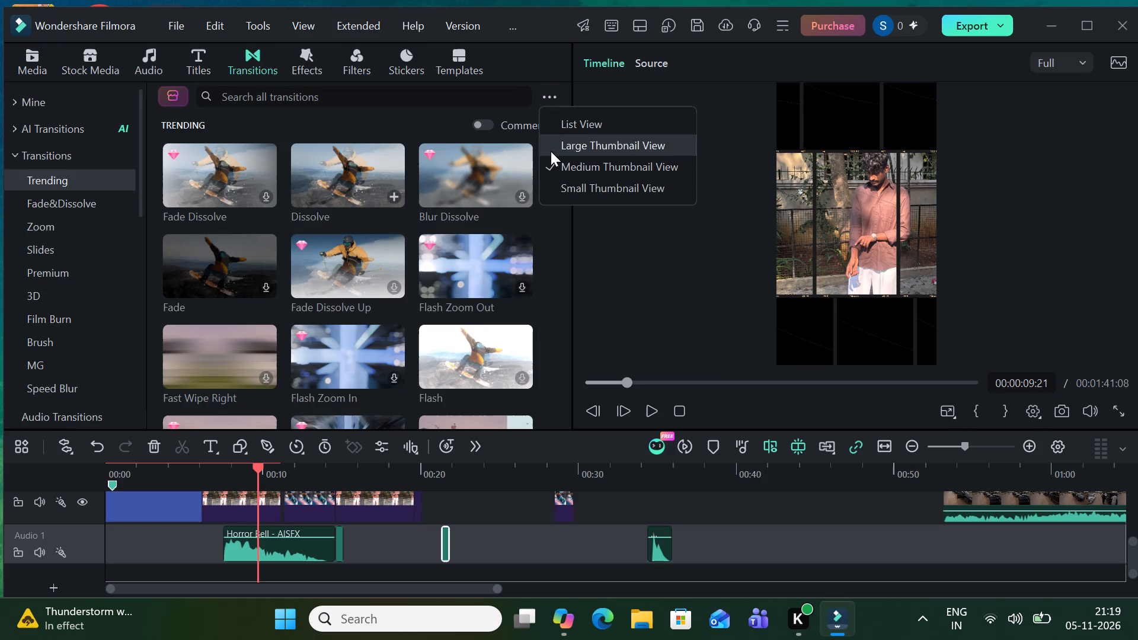
pyautogui.click(551, 151)
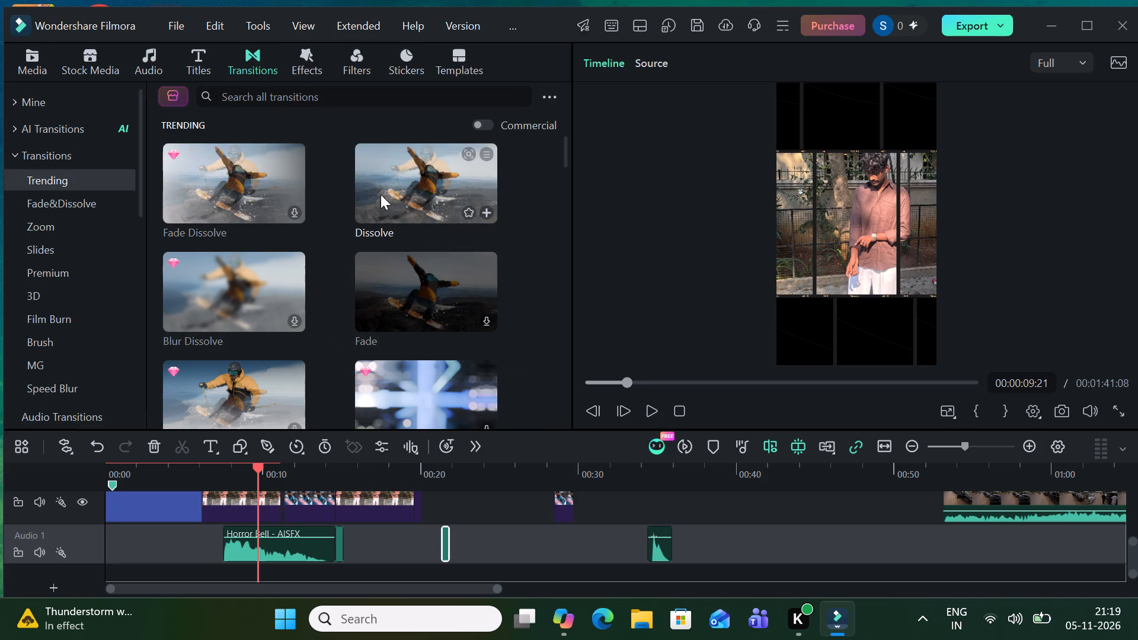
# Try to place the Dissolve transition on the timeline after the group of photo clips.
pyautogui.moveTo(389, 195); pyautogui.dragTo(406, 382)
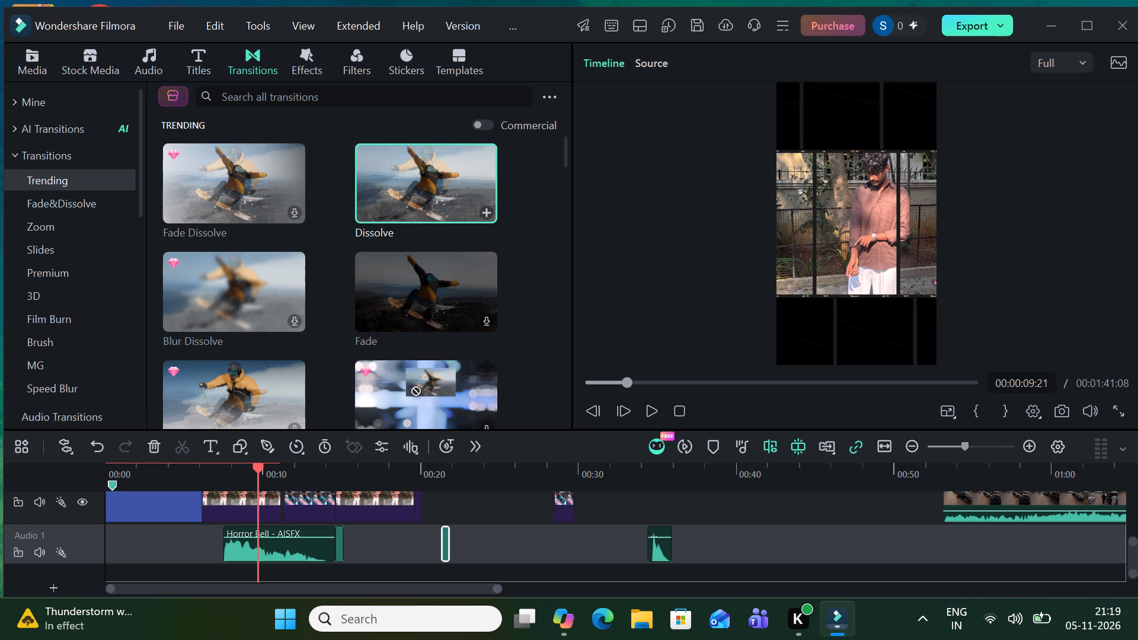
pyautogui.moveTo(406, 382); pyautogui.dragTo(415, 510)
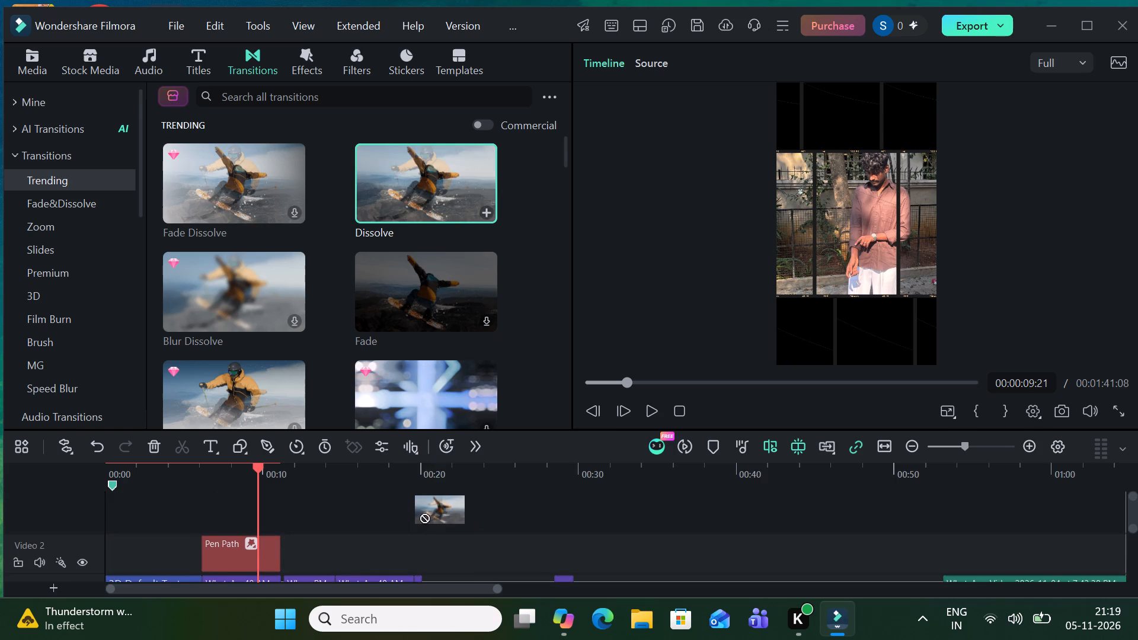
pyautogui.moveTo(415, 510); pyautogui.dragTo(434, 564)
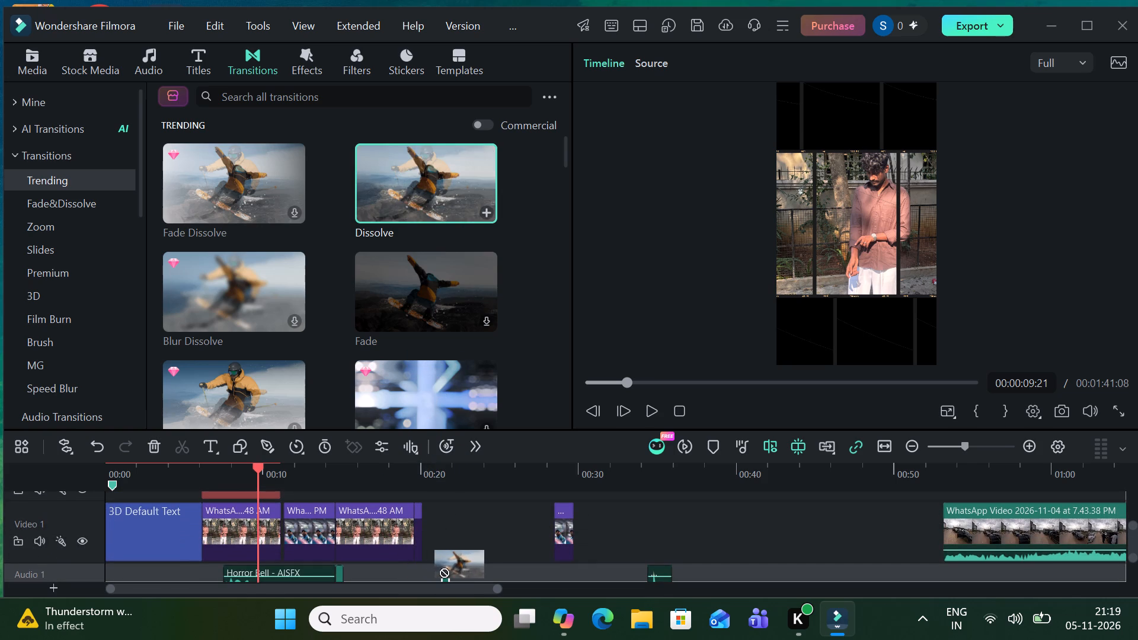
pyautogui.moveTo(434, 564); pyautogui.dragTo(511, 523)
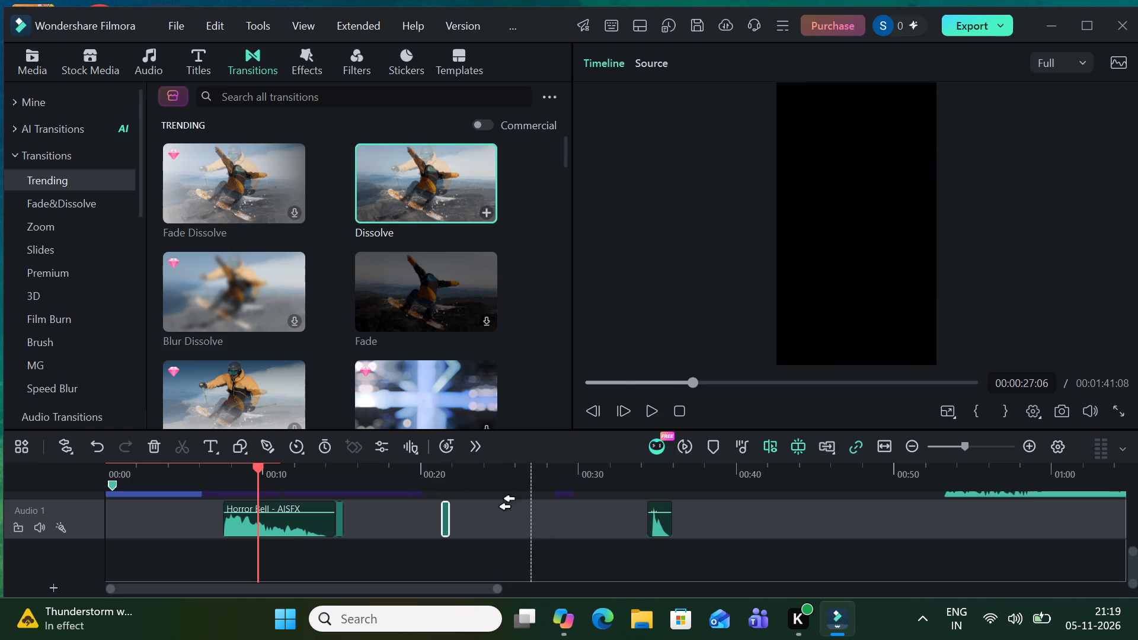
# Move the Cartoon Jump Boing sound effect on Audio 1 to about 49 seconds, after the bell ring clip.
pyautogui.moveTo(705, 569); pyautogui.dragTo(940, 575)
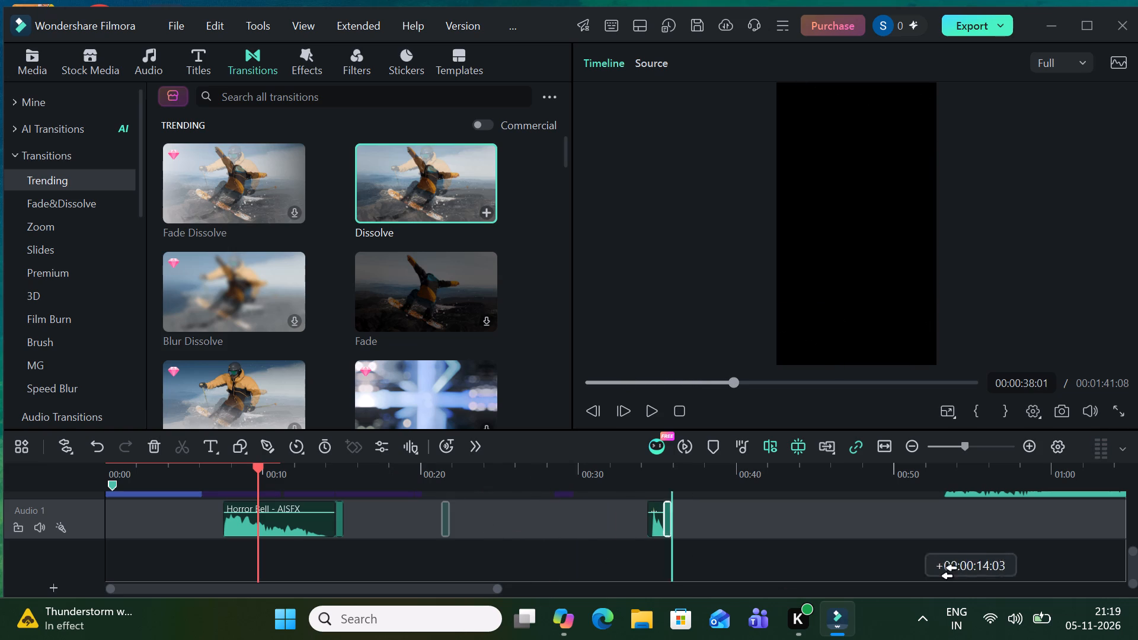
pyautogui.moveTo(940, 575); pyautogui.dragTo(1137, 537)
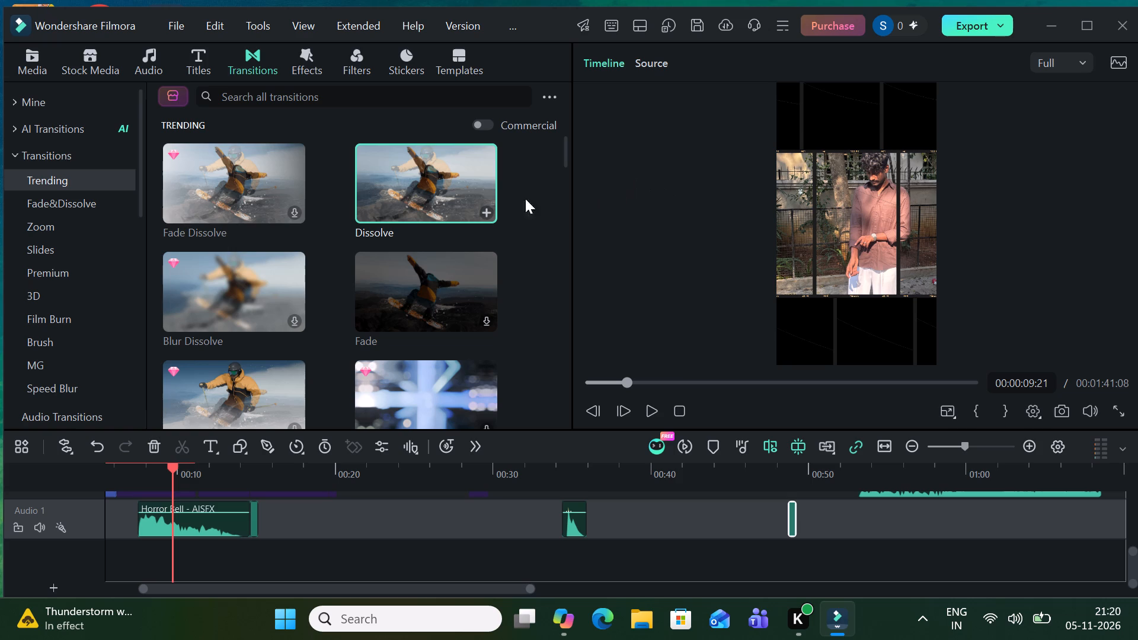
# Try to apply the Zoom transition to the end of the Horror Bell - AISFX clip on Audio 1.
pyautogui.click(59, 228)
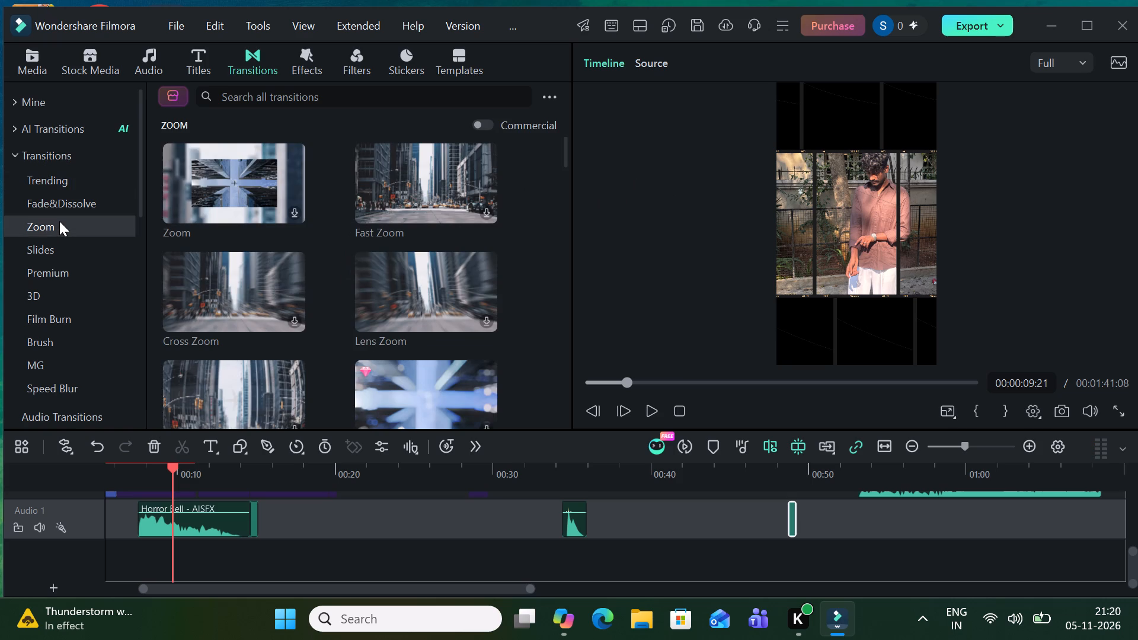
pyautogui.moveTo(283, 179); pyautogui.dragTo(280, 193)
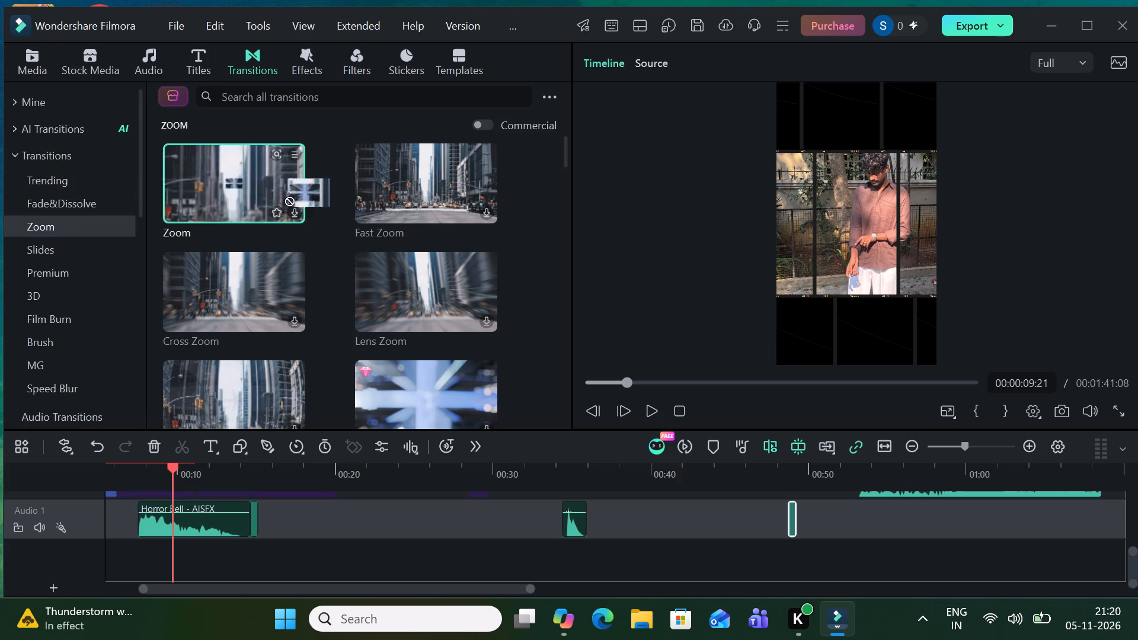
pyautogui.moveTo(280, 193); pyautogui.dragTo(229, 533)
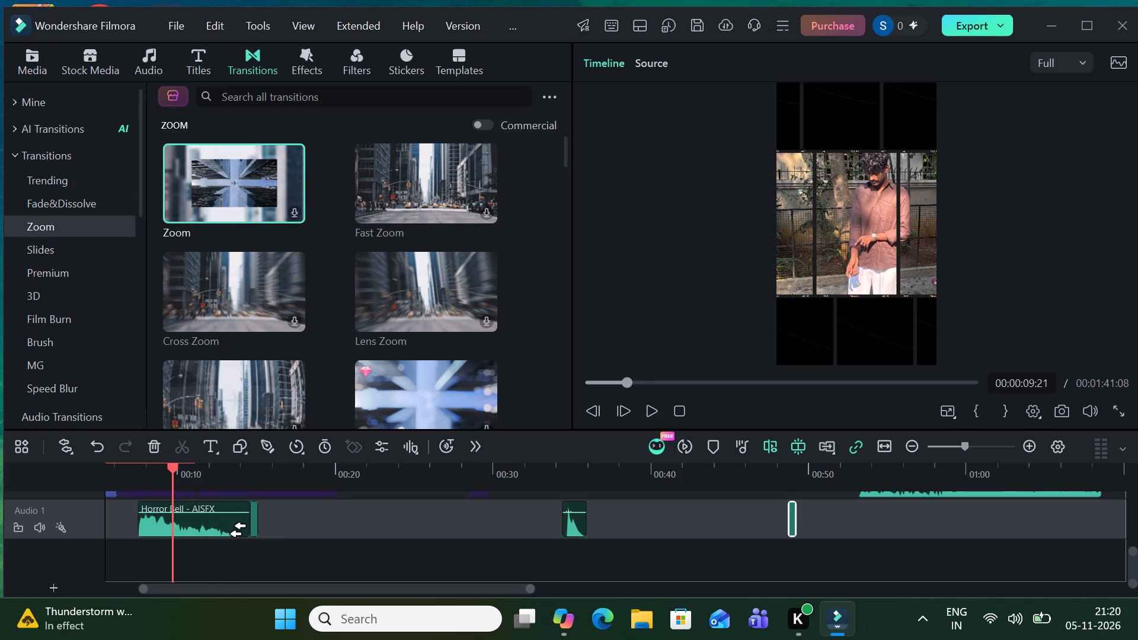
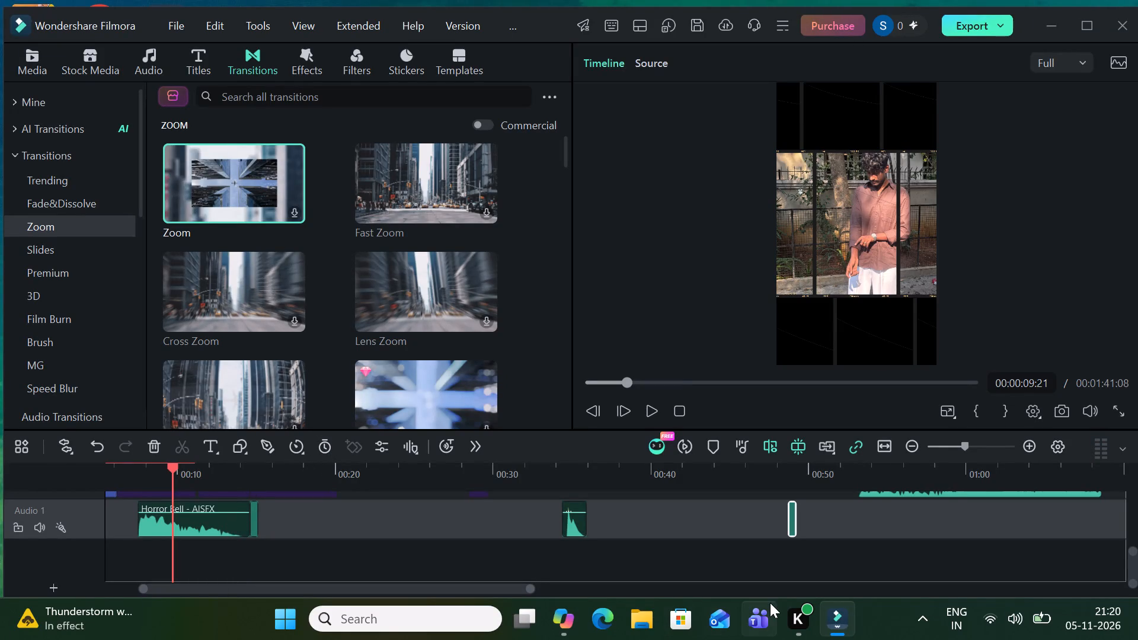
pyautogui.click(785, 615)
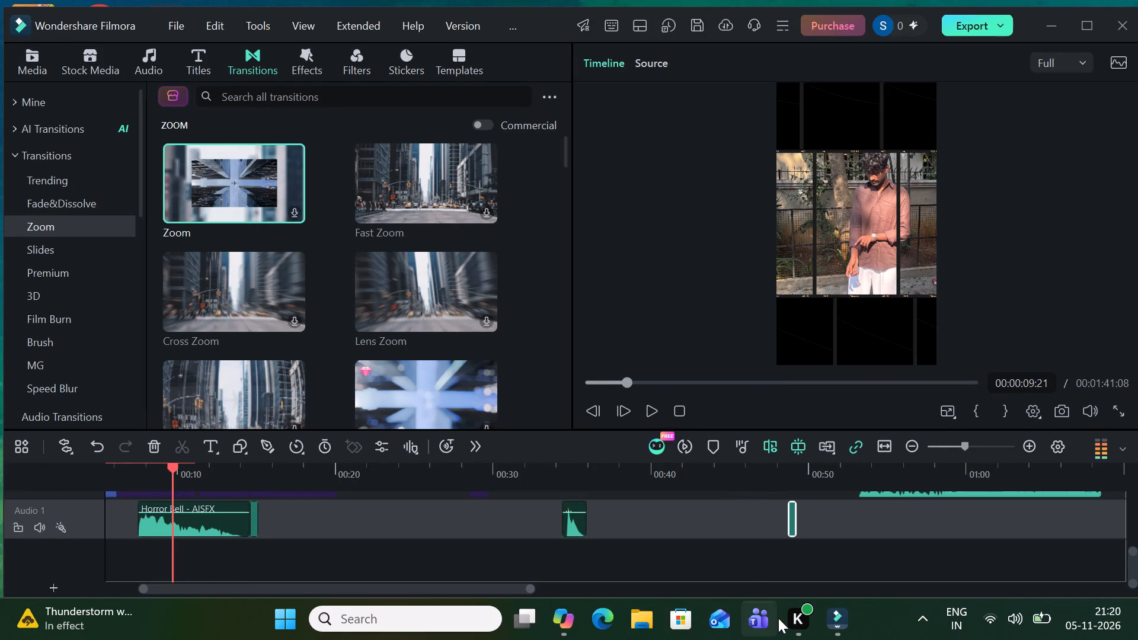
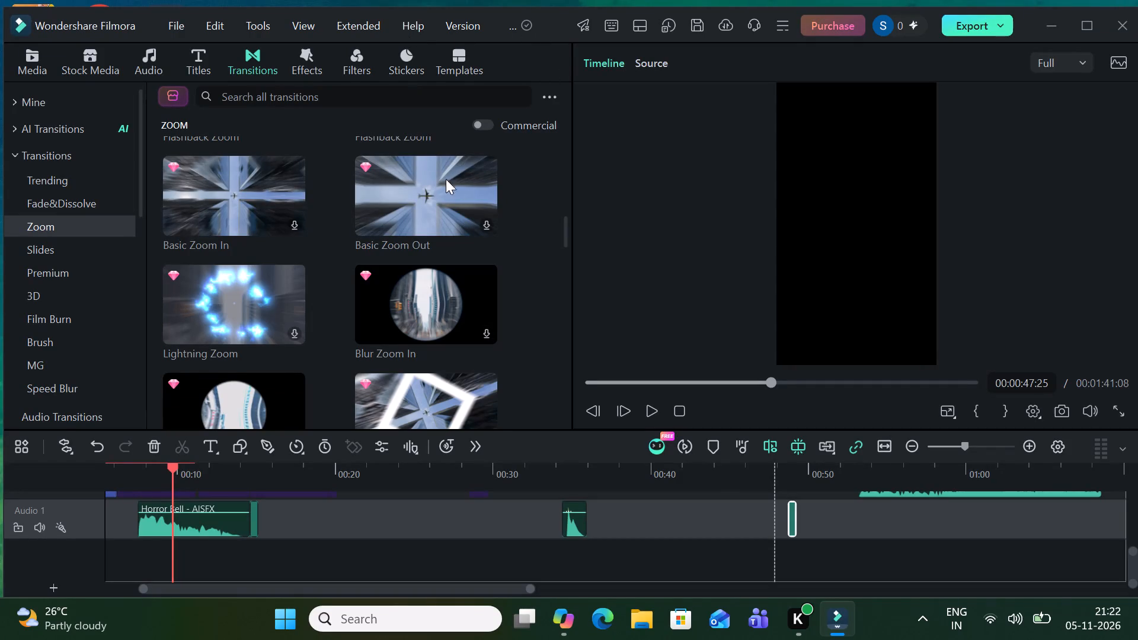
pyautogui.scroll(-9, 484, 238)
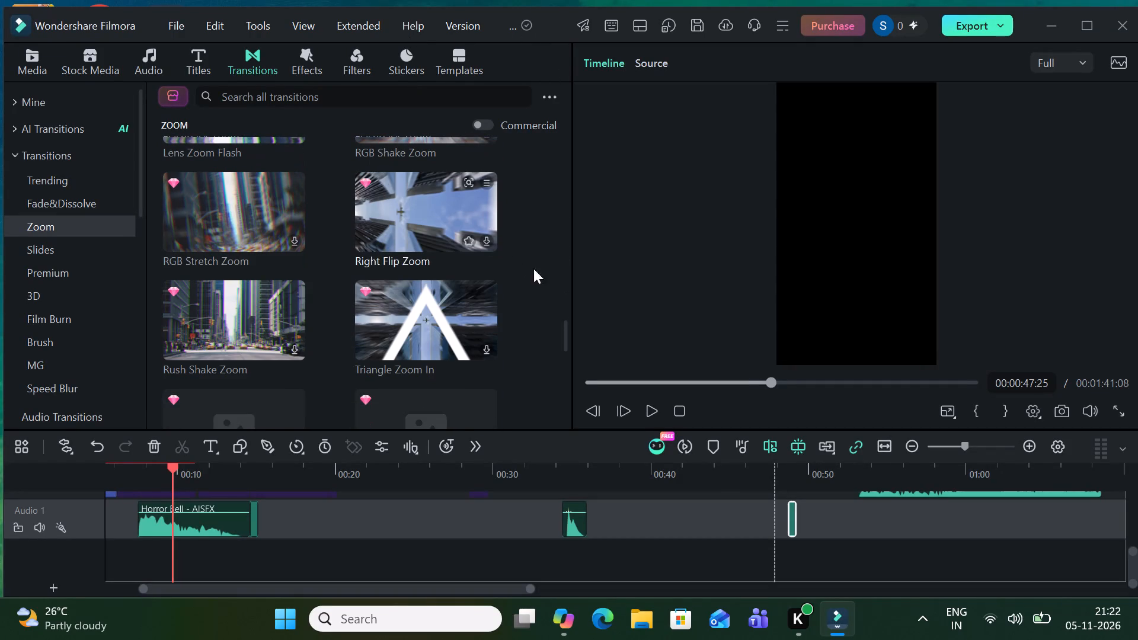
# Add a marker at the playhead, over the Horror Bell sound clip on the timeline.
pyautogui.click(705, 440)
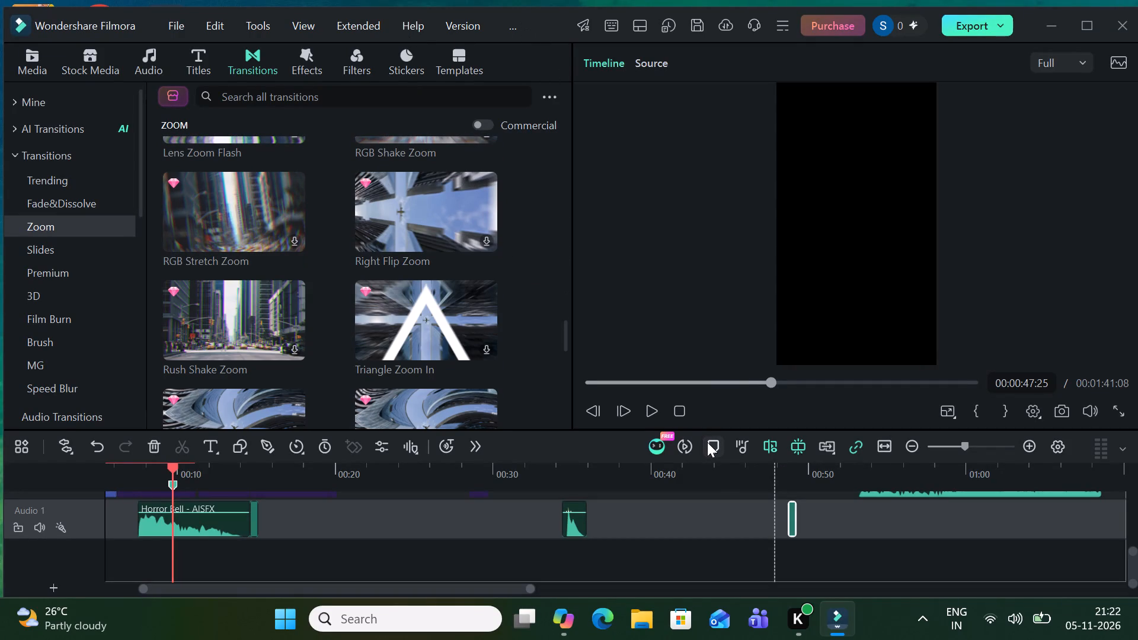
pyautogui.click(706, 441)
pyautogui.click(706, 441)
# Render a timeline preview for smooth playback.
pyautogui.click(688, 452)
pyautogui.moveTo(688, 452); pyautogui.dragTo(693, 452)
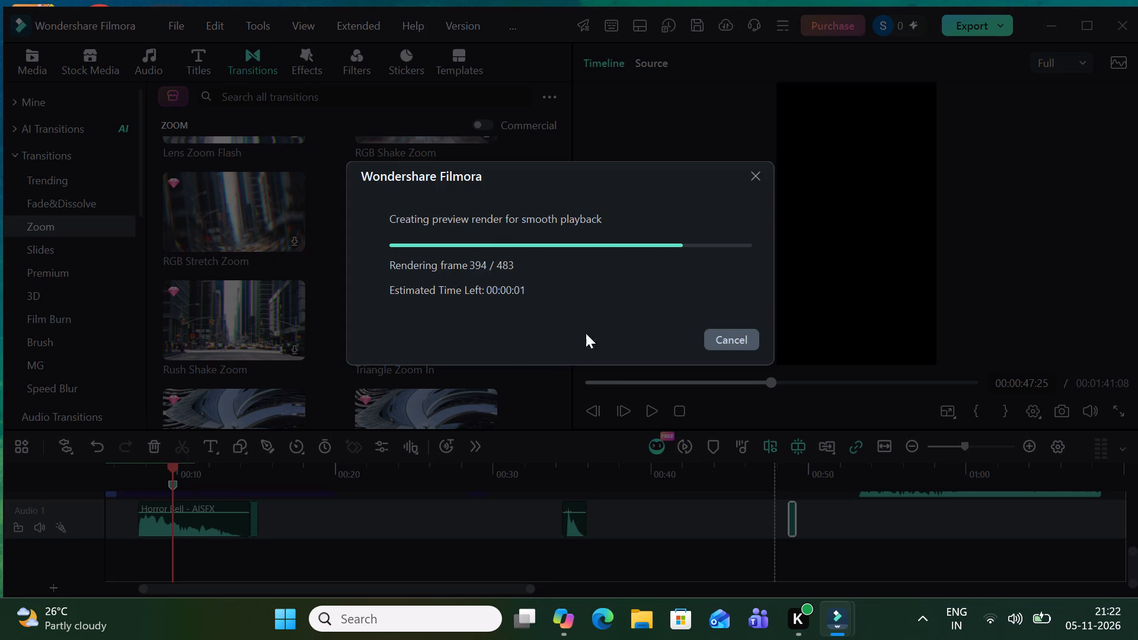
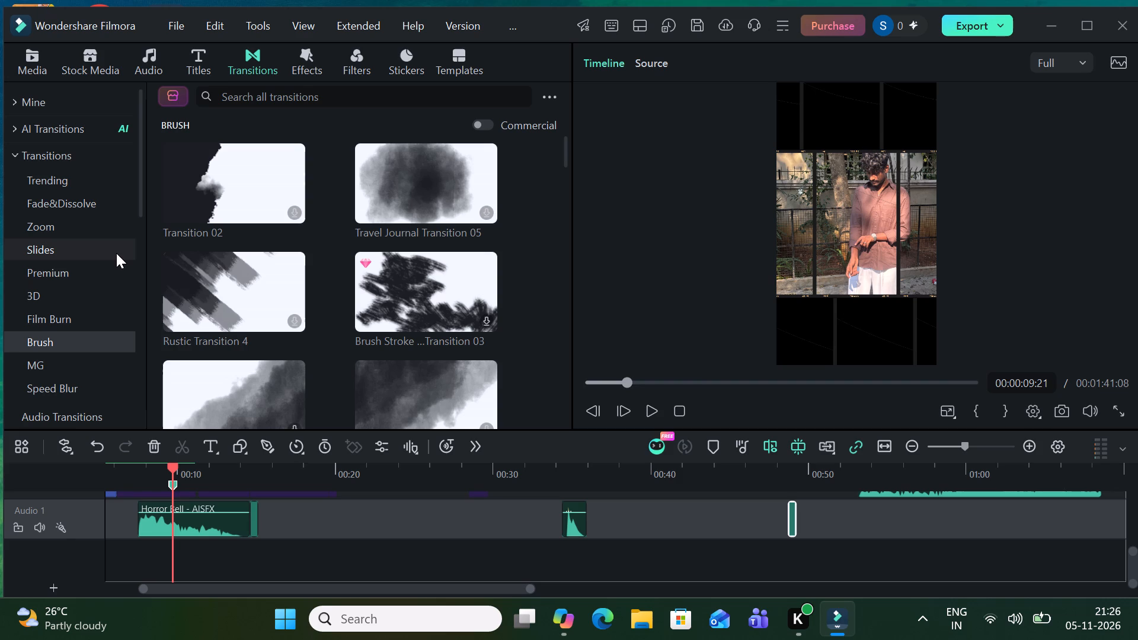
# Browse the Premium transitions and look through the full list of transition categories, from Trending down to Top Picks.
pyautogui.click(43, 283)
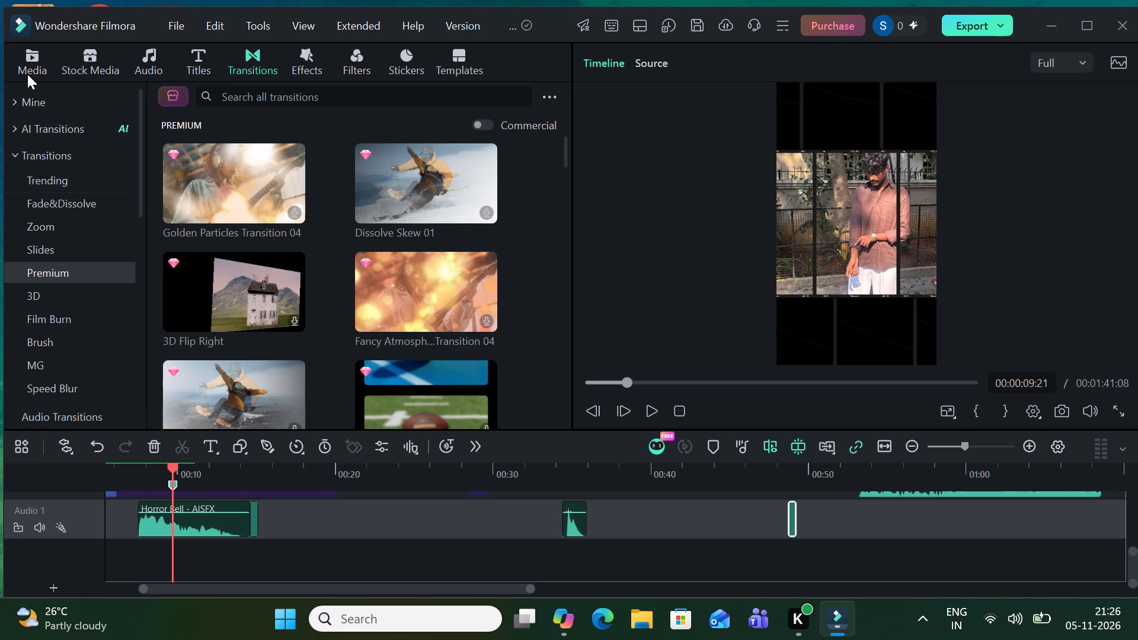
pyautogui.scroll(-3, 25, 74)
pyautogui.scroll(-6, 50, 377)
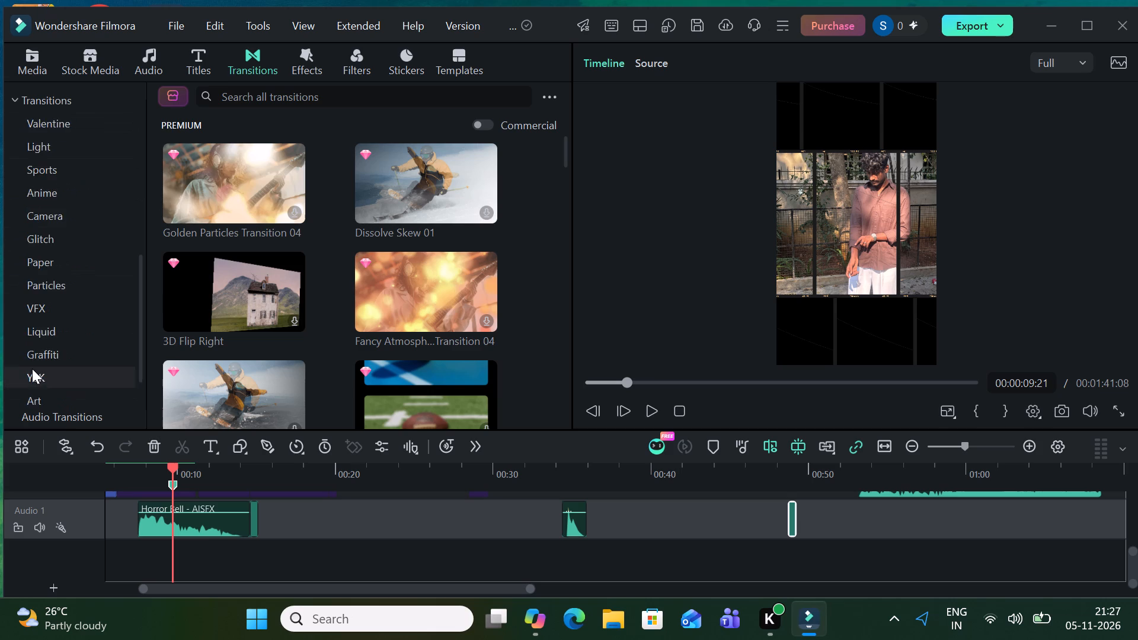
pyautogui.scroll(-2, 32, 369)
pyautogui.scroll(5, 30, 369)
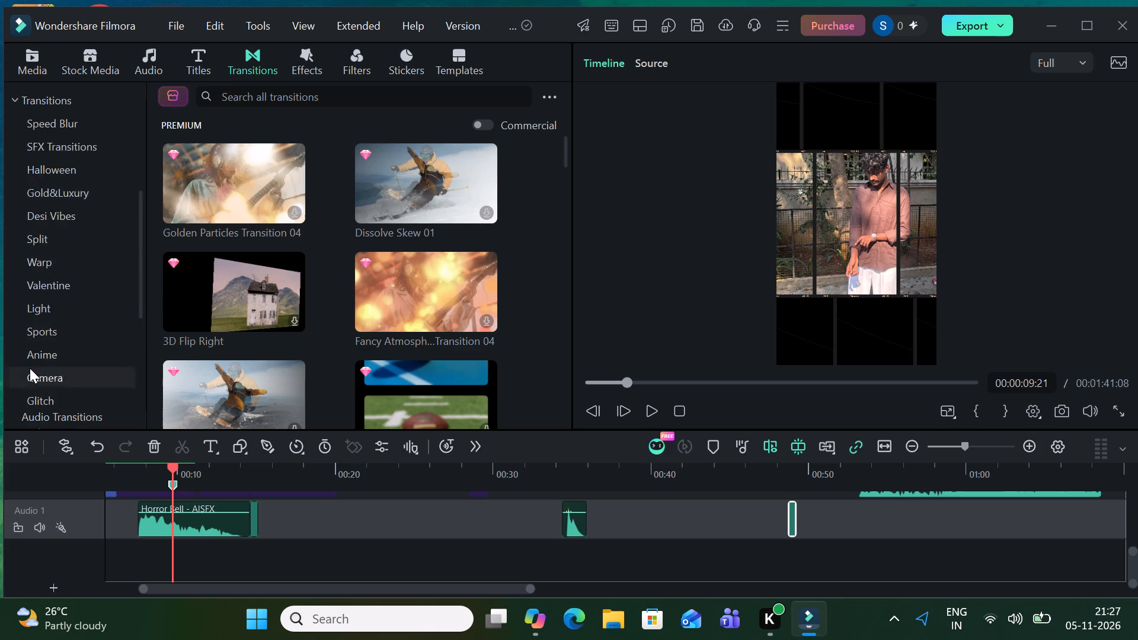
pyautogui.scroll(3, 30, 368)
pyautogui.scroll(-6, 30, 368)
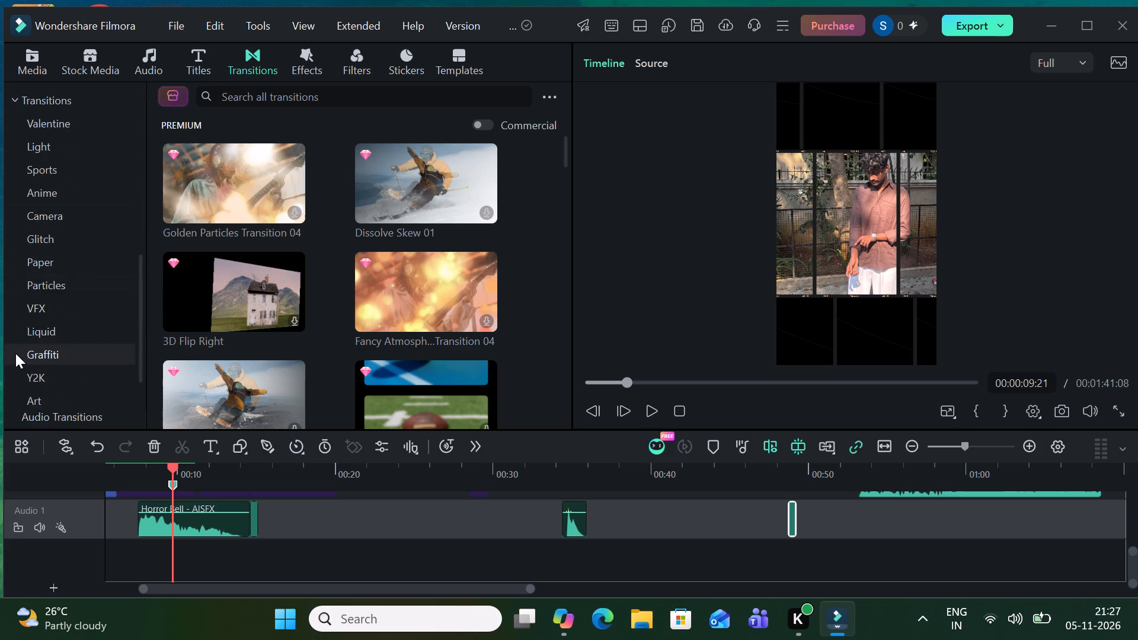
pyautogui.scroll(-5, 15, 353)
pyautogui.scroll(3, 20, 360)
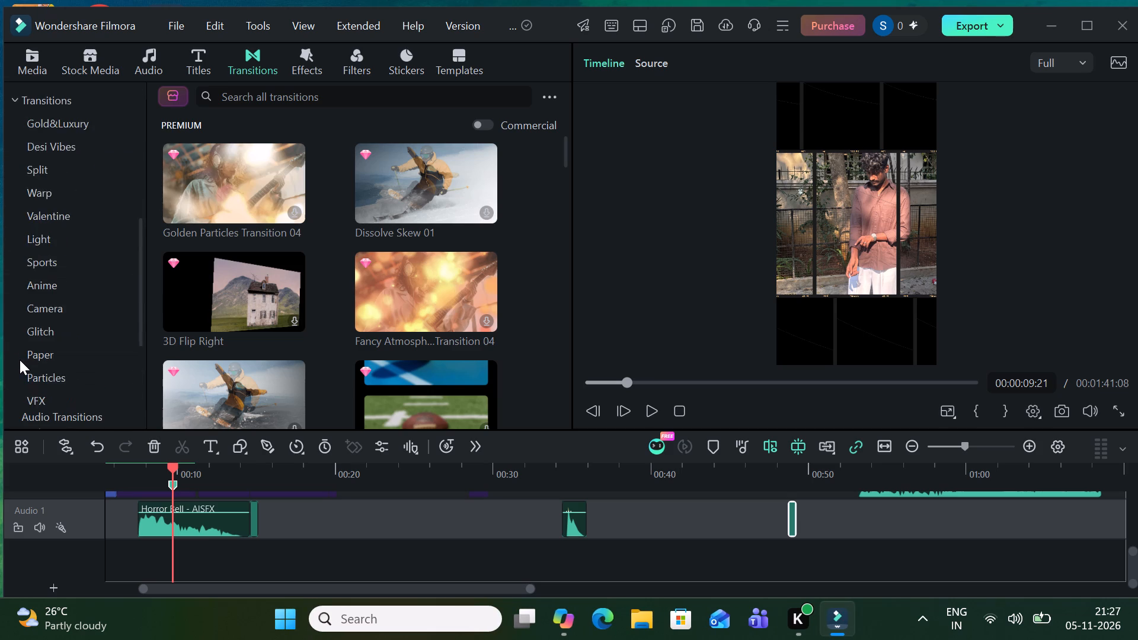
pyautogui.scroll(2, 20, 360)
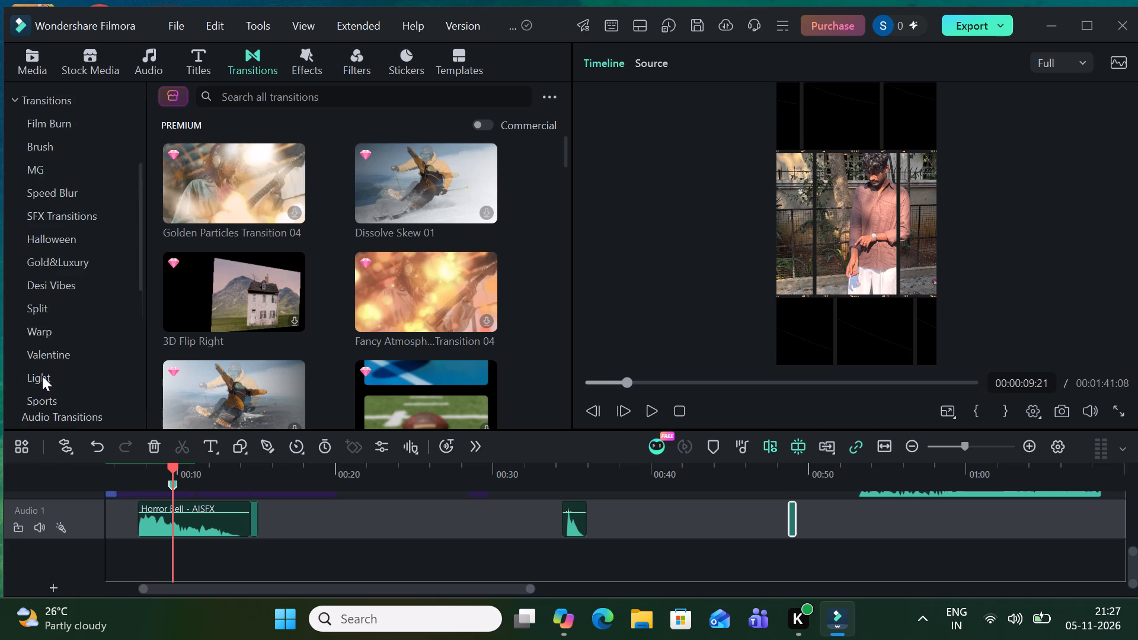
pyautogui.scroll(6, 42, 376)
pyautogui.scroll(-3, 42, 375)
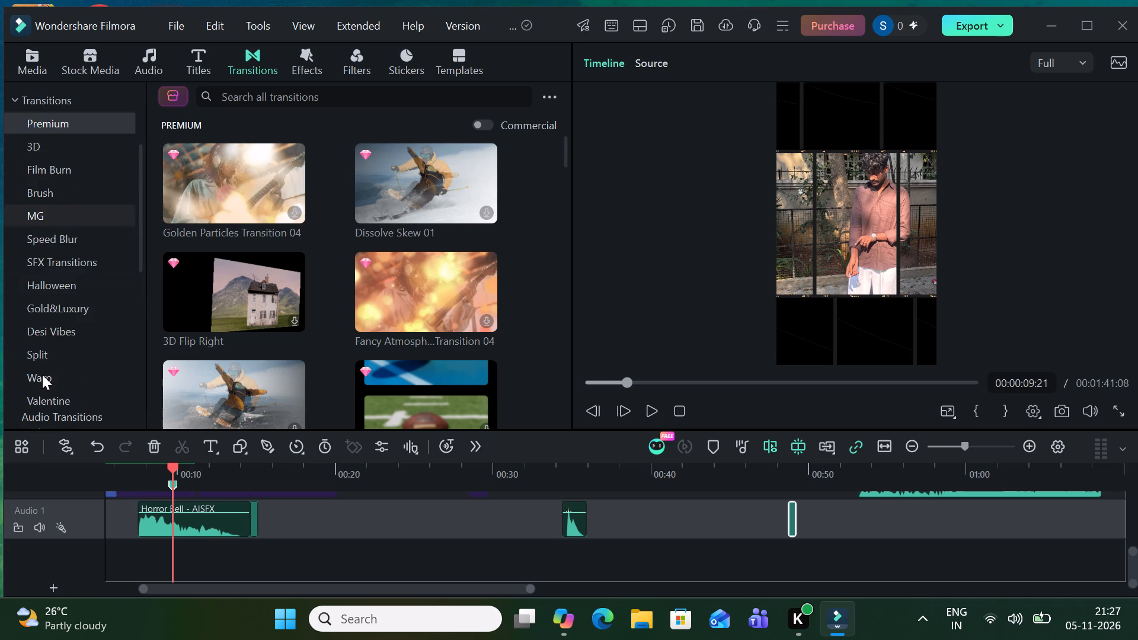
pyautogui.scroll(-4, 42, 375)
pyautogui.scroll(4, 42, 375)
pyautogui.scroll(-4, 42, 375)
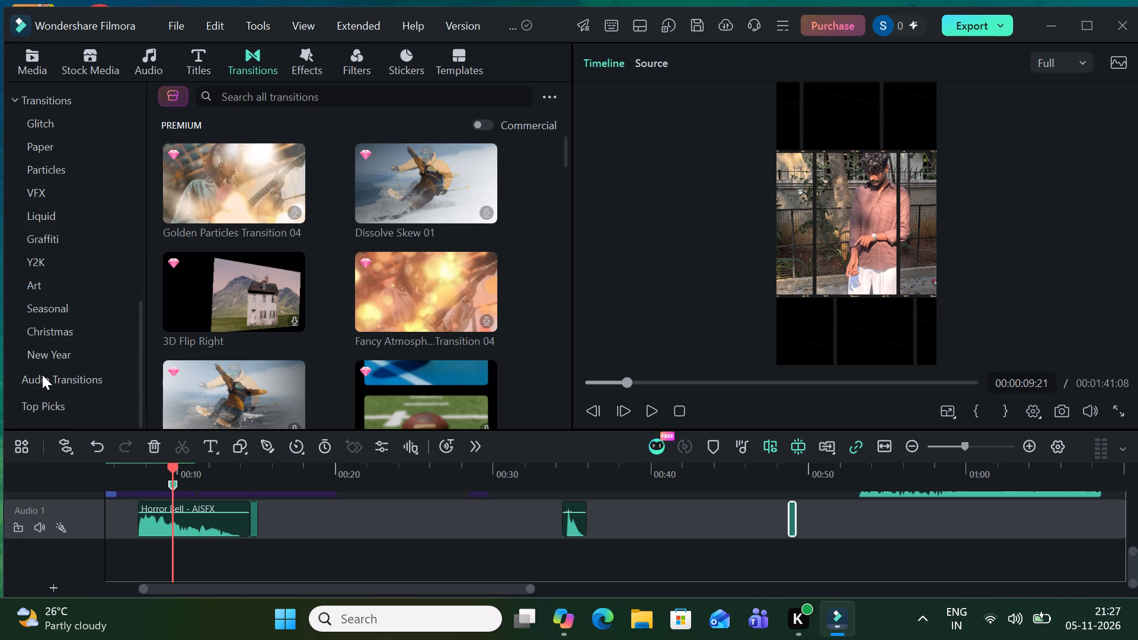
pyautogui.scroll(-5, 42, 375)
pyautogui.scroll(10, 39, 372)
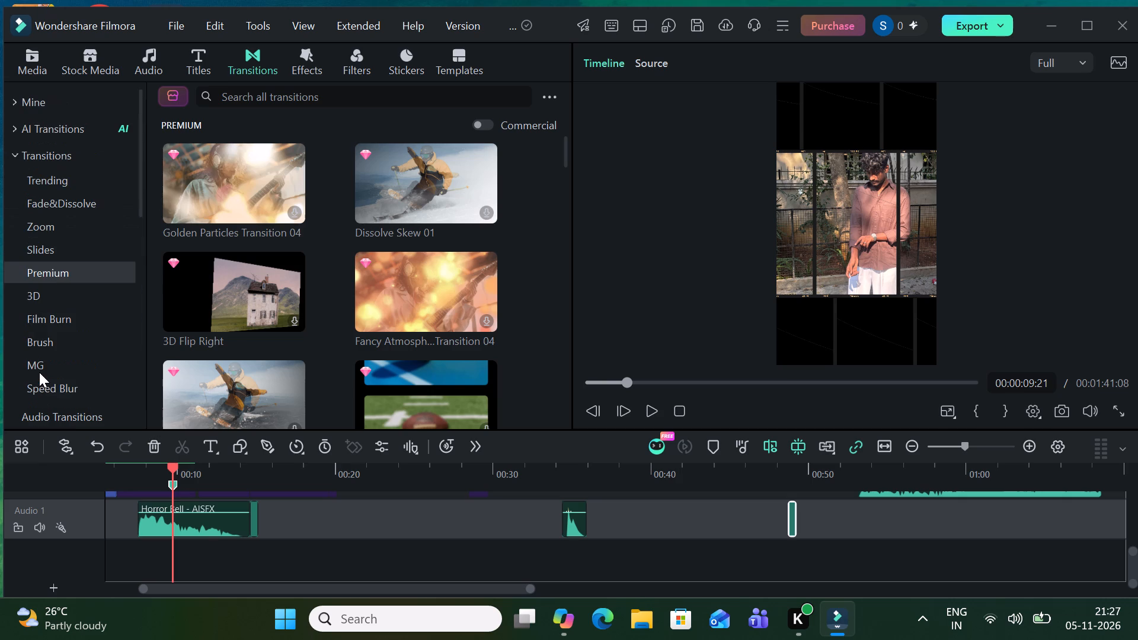
pyautogui.scroll(4, 39, 372)
pyautogui.scroll(-7, 50, 274)
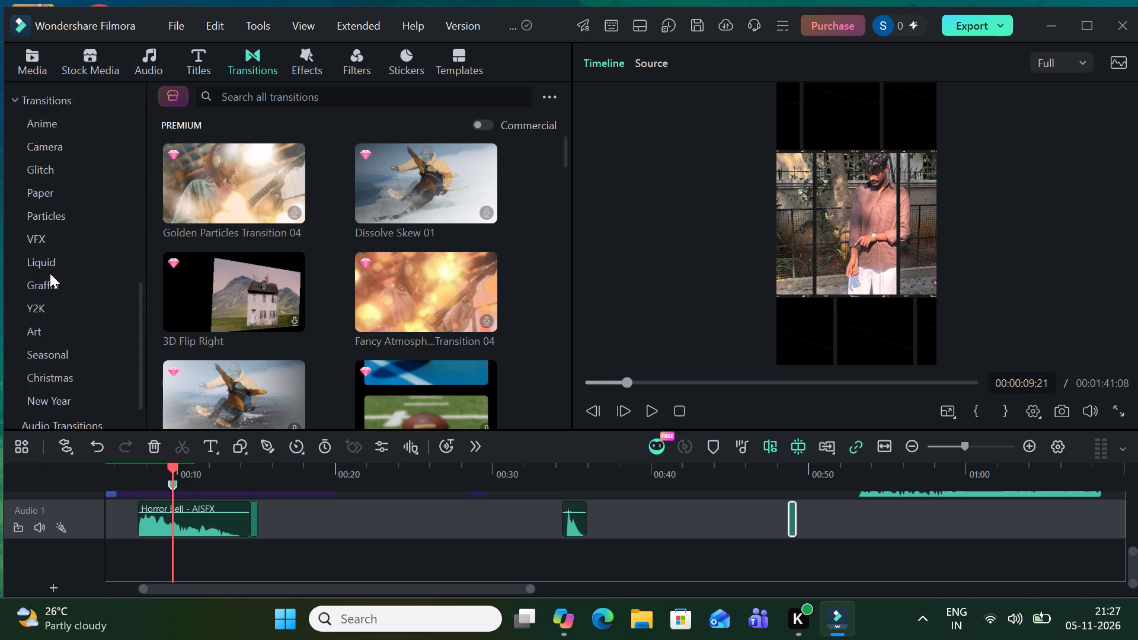
pyautogui.scroll(-15, 50, 273)
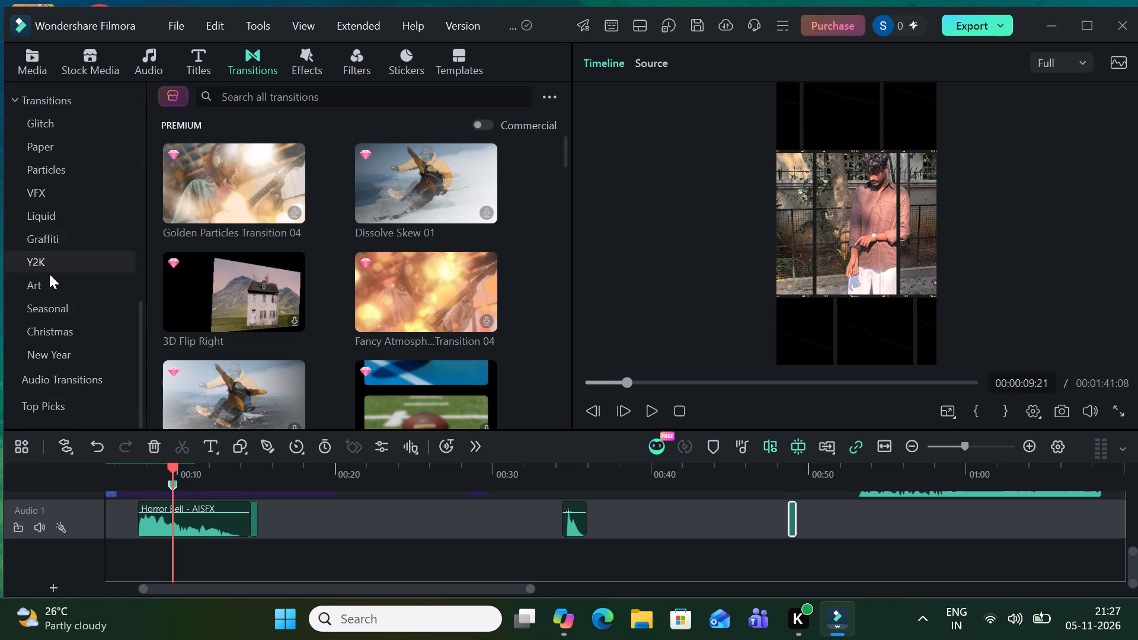
pyautogui.scroll(-4, 65, 377)
# Configure the video export with the Gopro Cineform encoder, Export Alpha Channel enabled and 1920*1080 Full HD 1080p resolution.
pyautogui.click(950, 23)
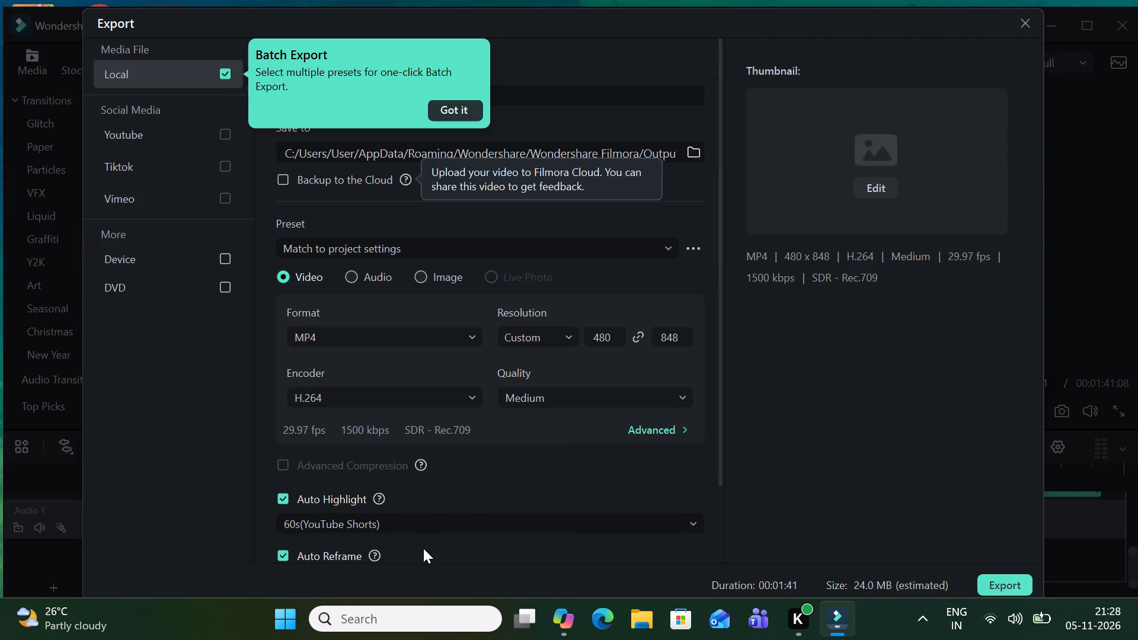
pyautogui.click(436, 402)
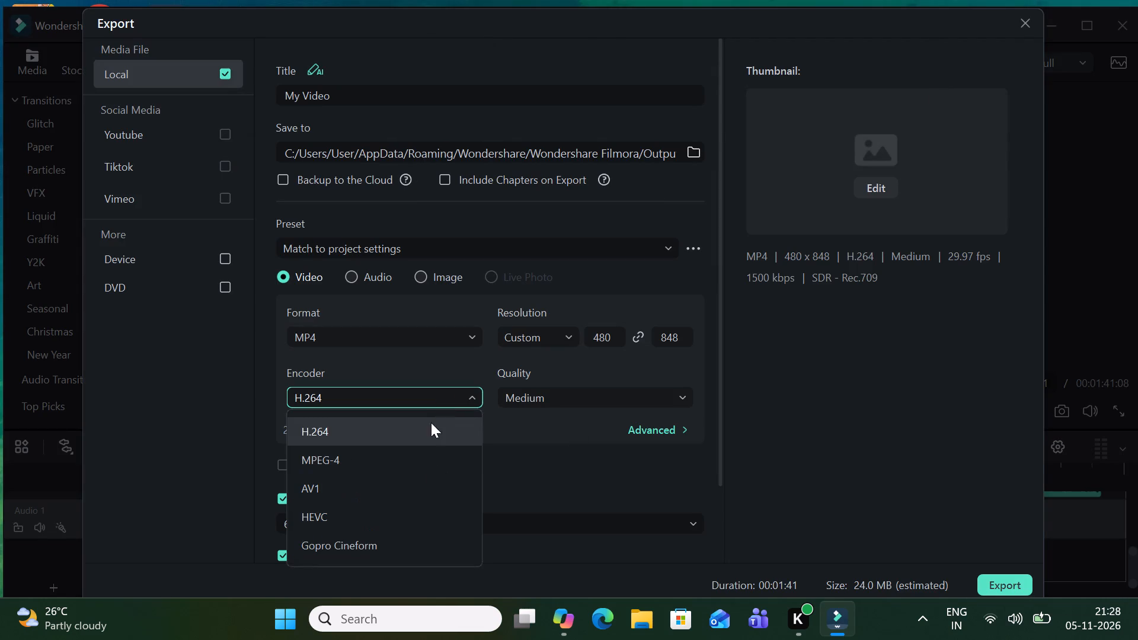
pyautogui.click(377, 537)
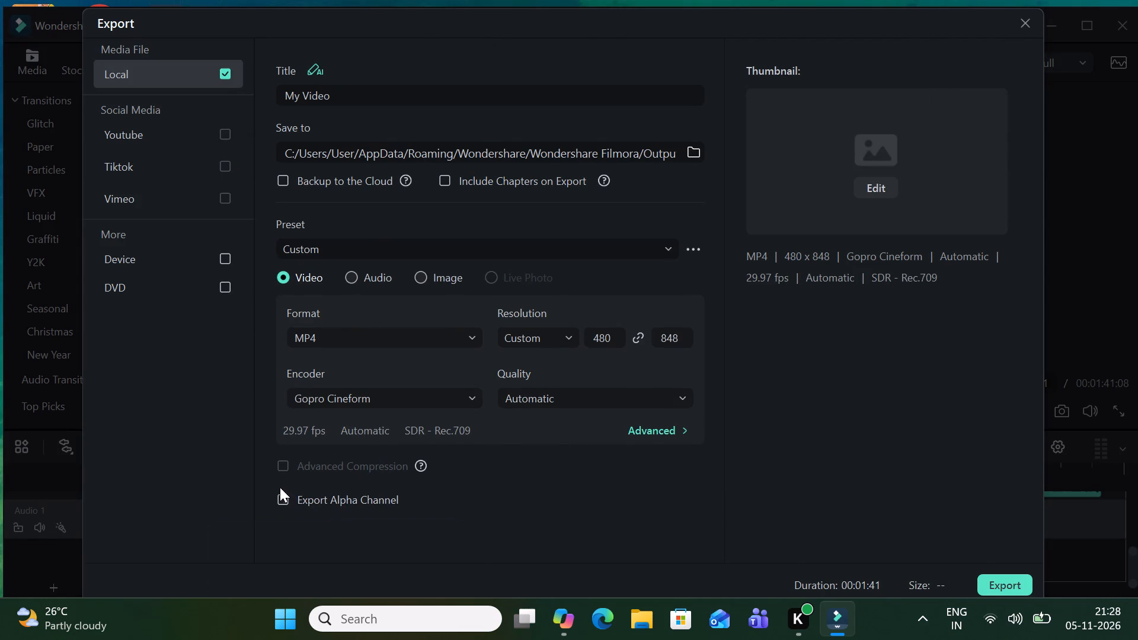
pyautogui.click(288, 506)
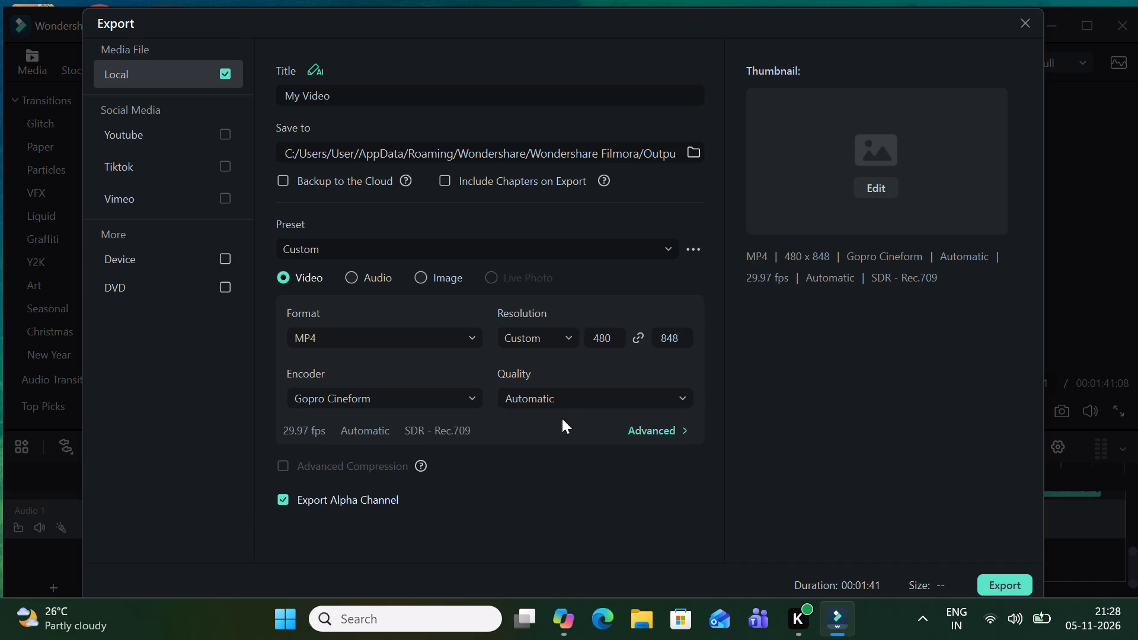
pyautogui.click(586, 402)
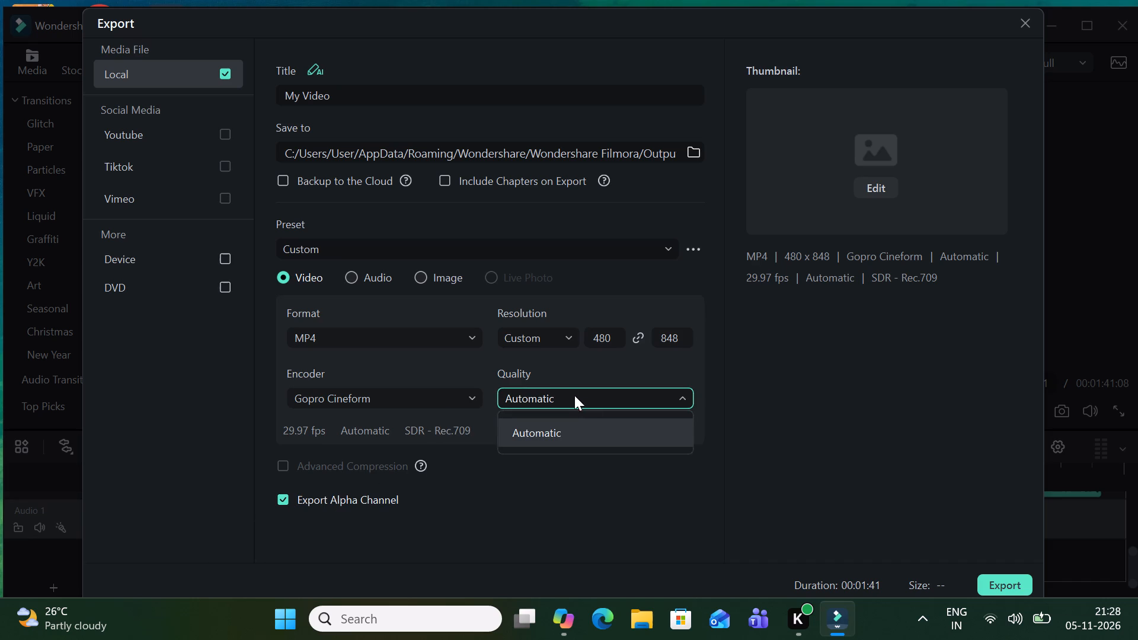
pyautogui.click(553, 342)
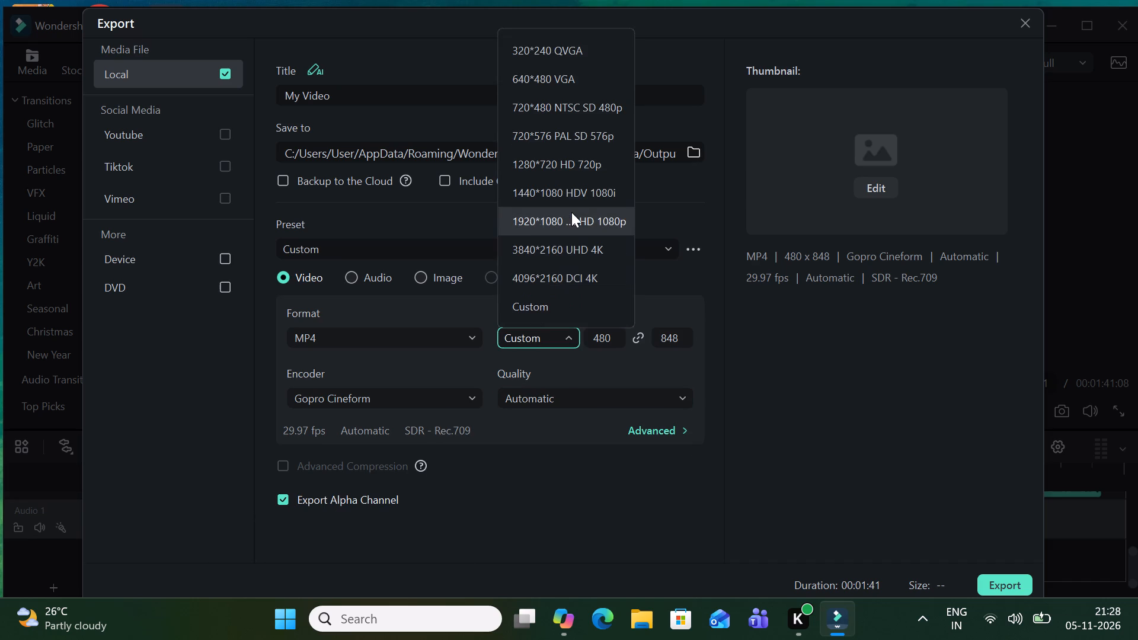
pyautogui.click(571, 212)
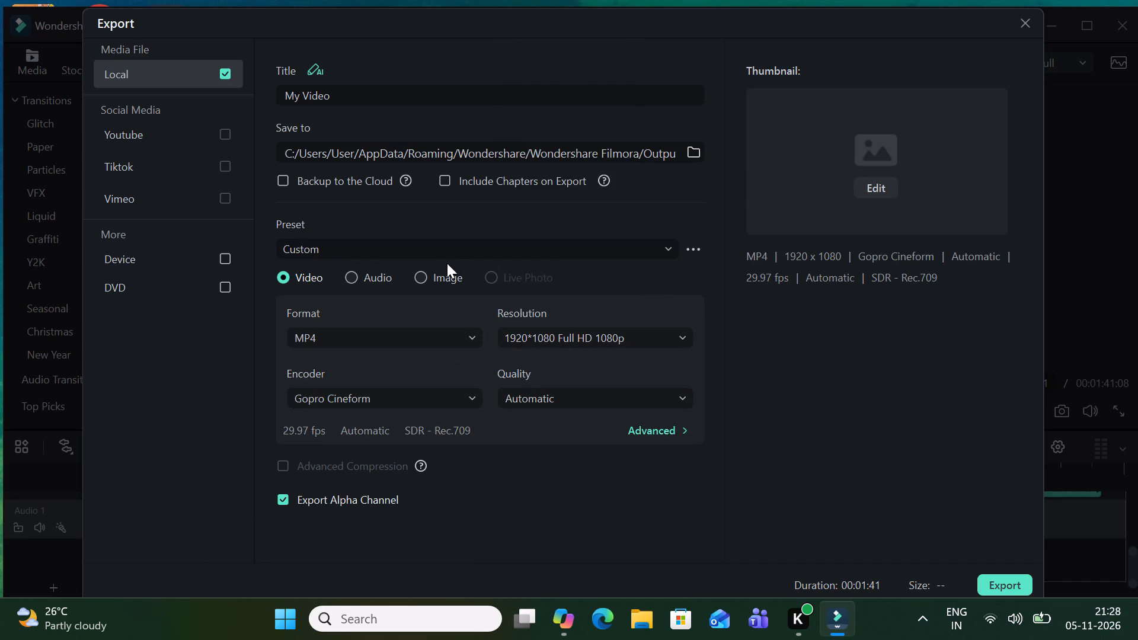
# Switch the export type to Image with the PNG Image Sequence format.
pyautogui.click(420, 279)
pyautogui.click(336, 341)
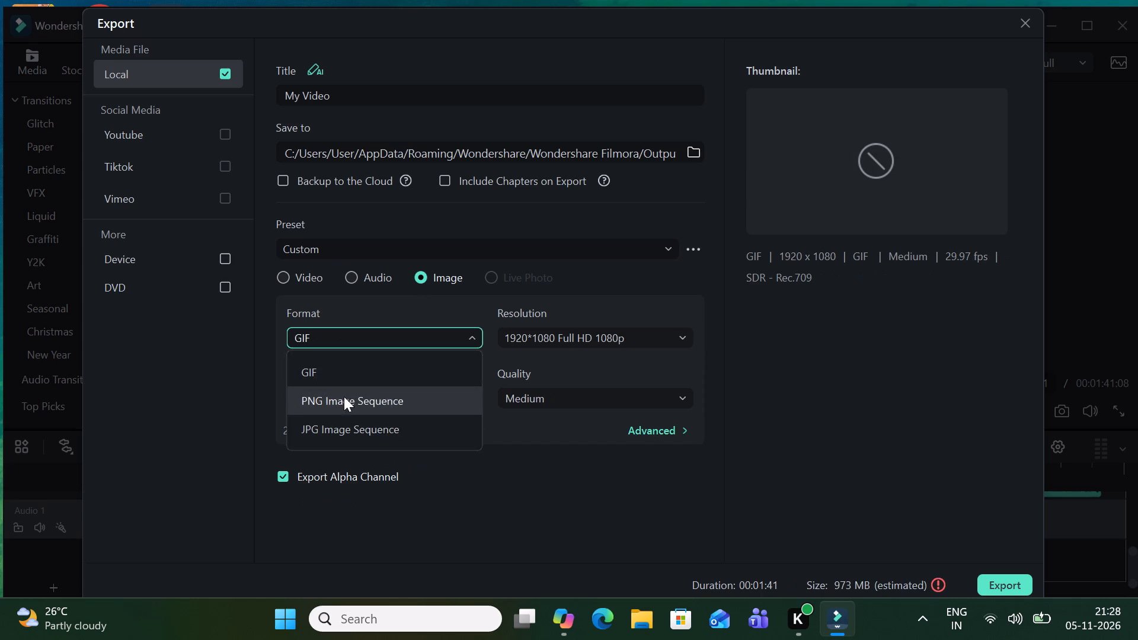
pyautogui.click(342, 401)
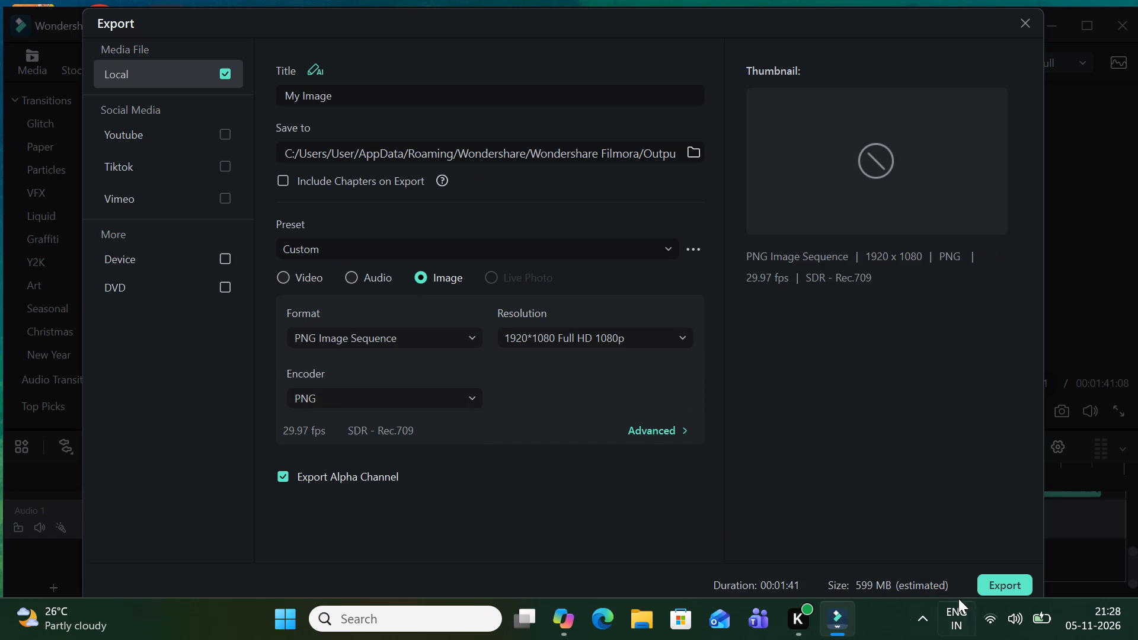
# Start exporting the PNG image sequence, choosing to export with the watermark.
pyautogui.click(990, 573)
pyautogui.click(996, 585)
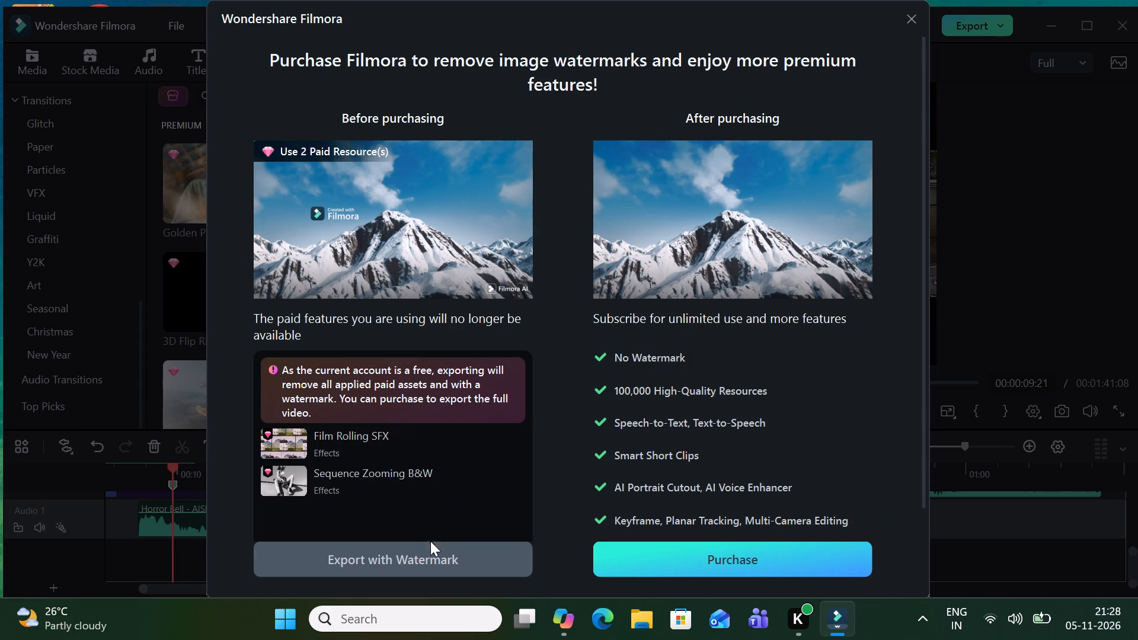
pyautogui.click(414, 543)
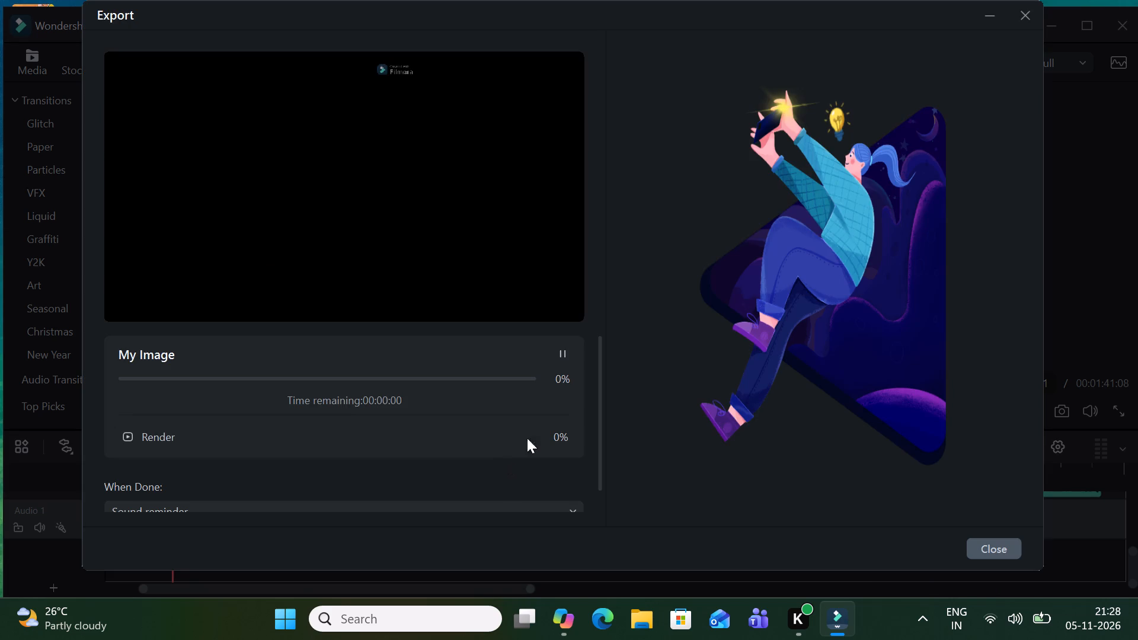
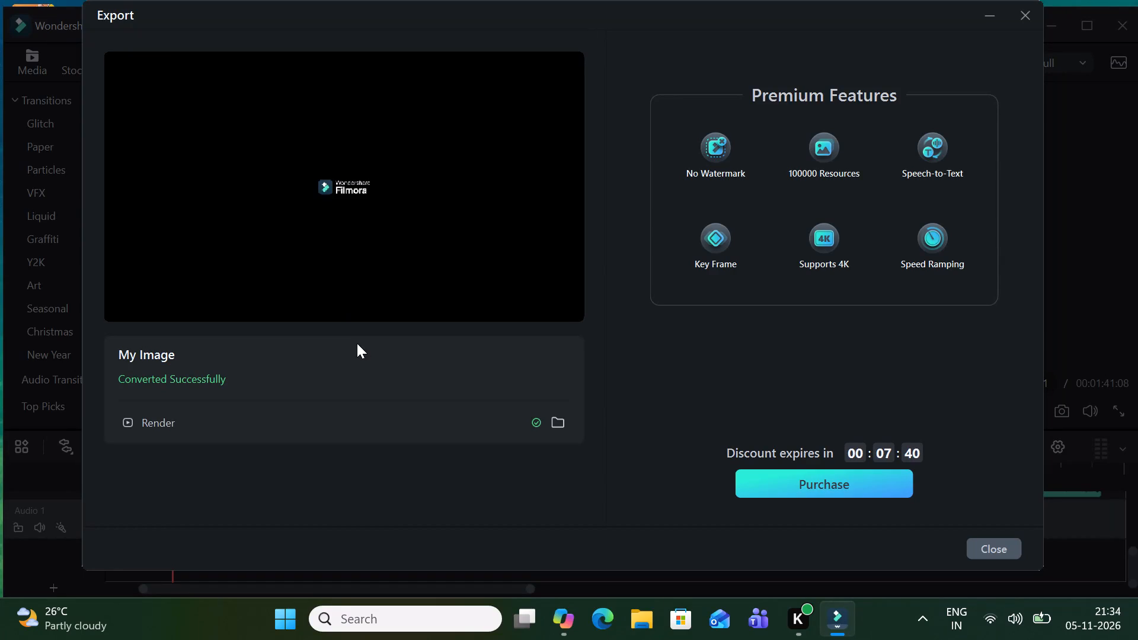
# Close the export window of the rendered image sequence and return to the editing timeline.
pyautogui.click(1043, 9)
pyautogui.click(1027, 15)
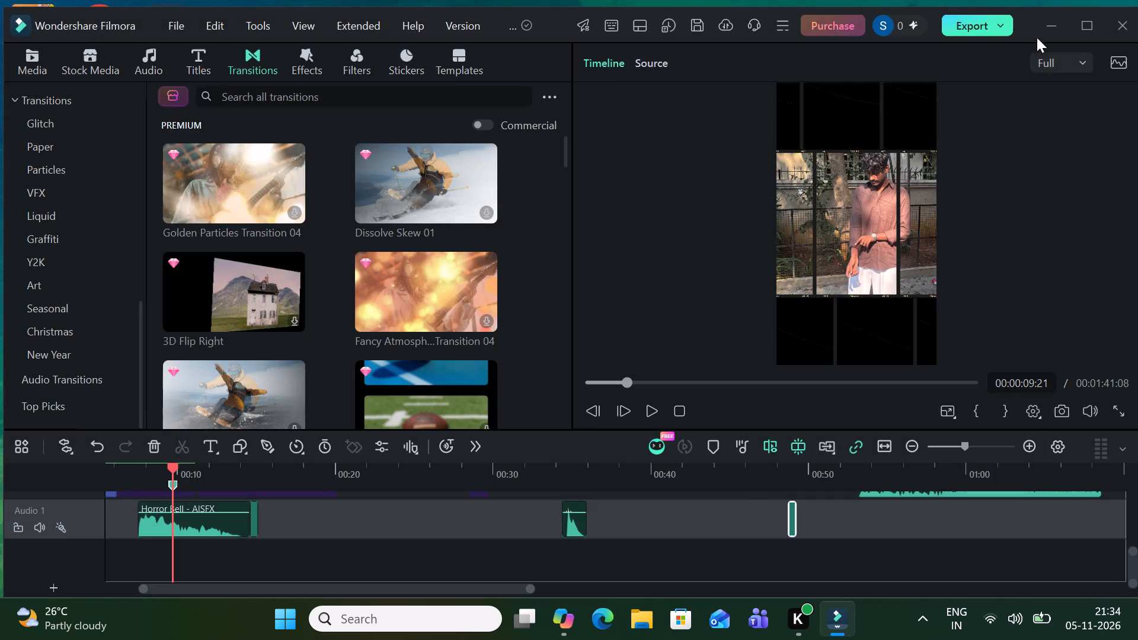
# Exit the video editor with the birthday project open.
pyautogui.click(1118, 21)
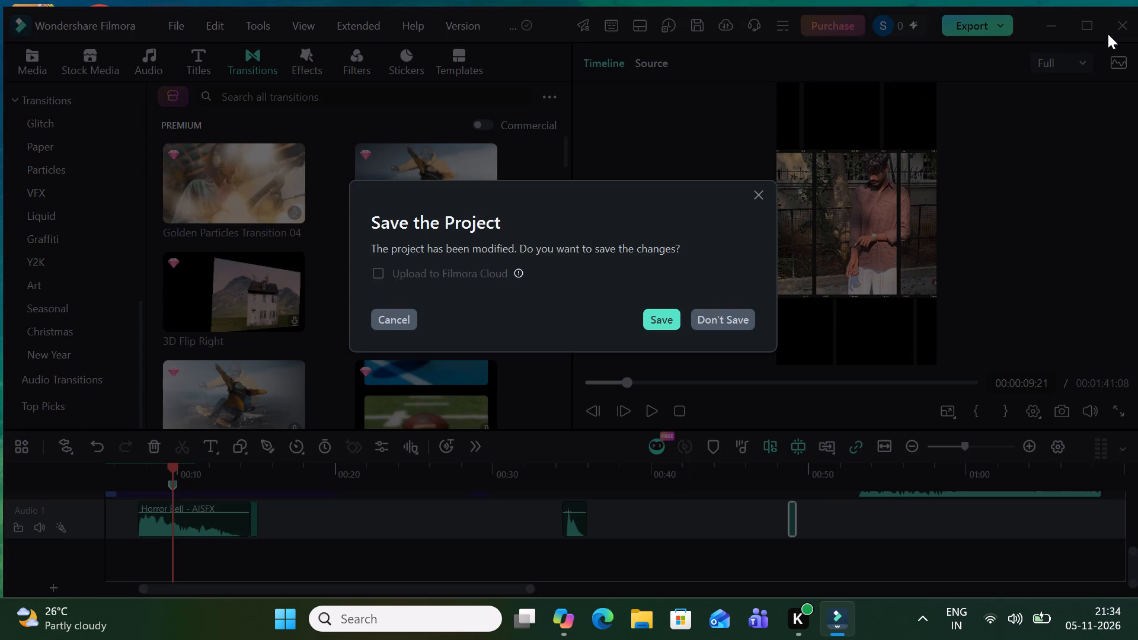